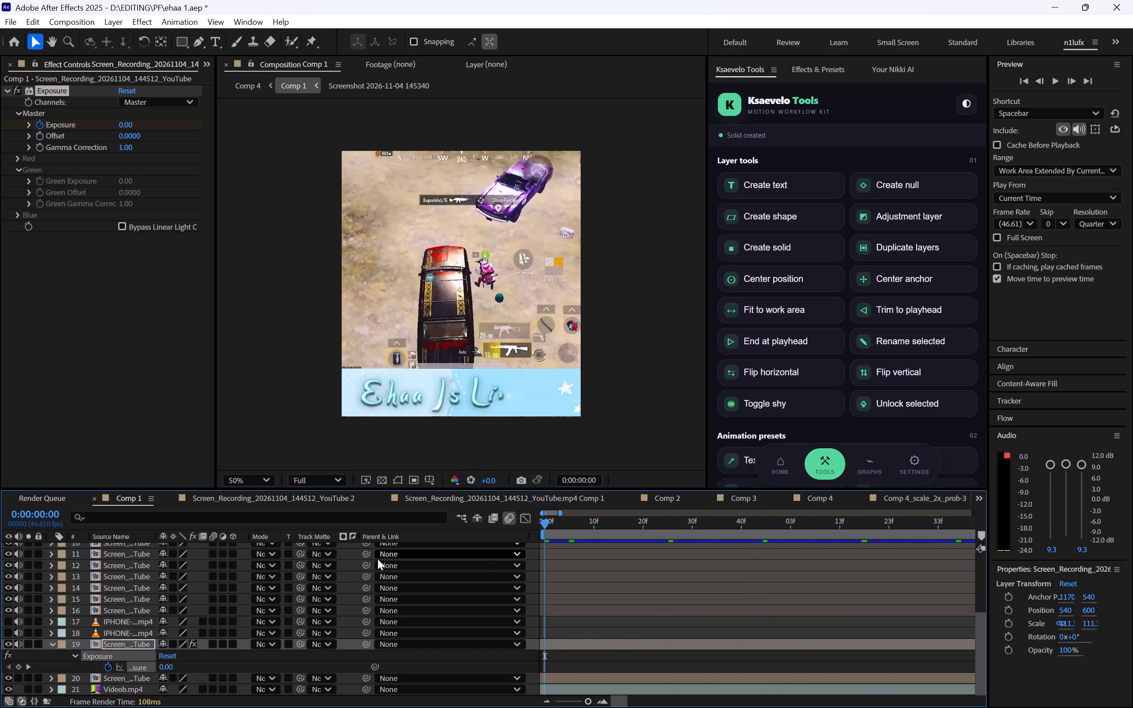
pyautogui.scroll(7, 120, 614)
pyautogui.scroll(-8, 118, 619)
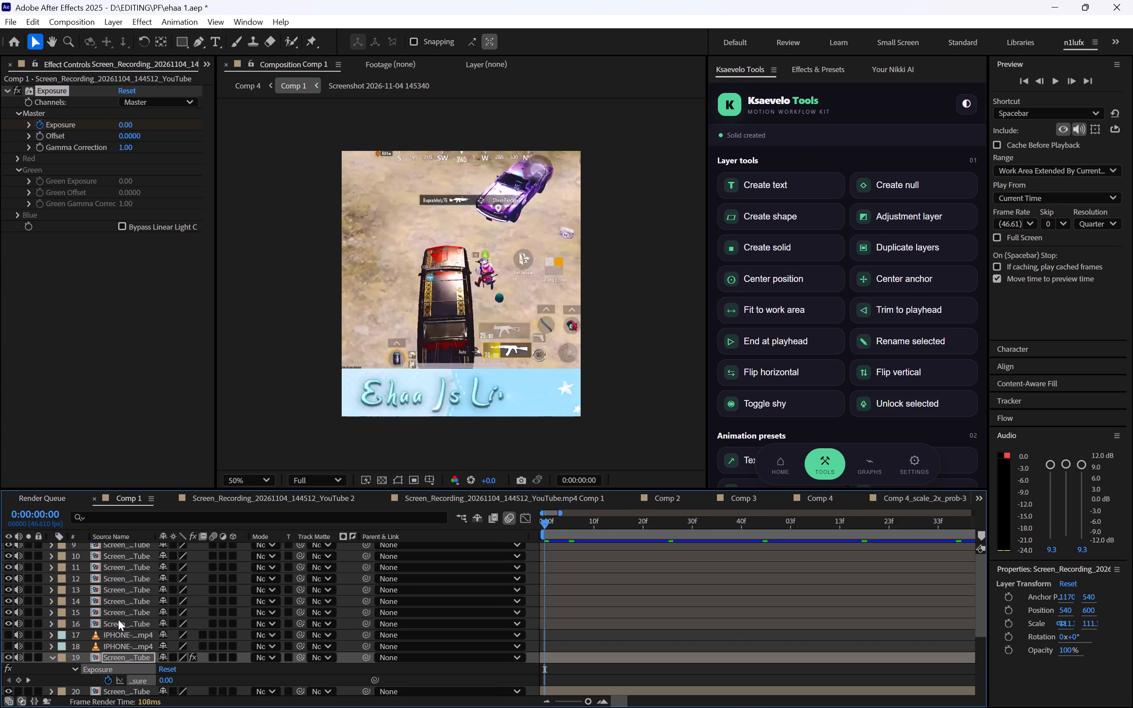
pyautogui.scroll(3, 123, 676)
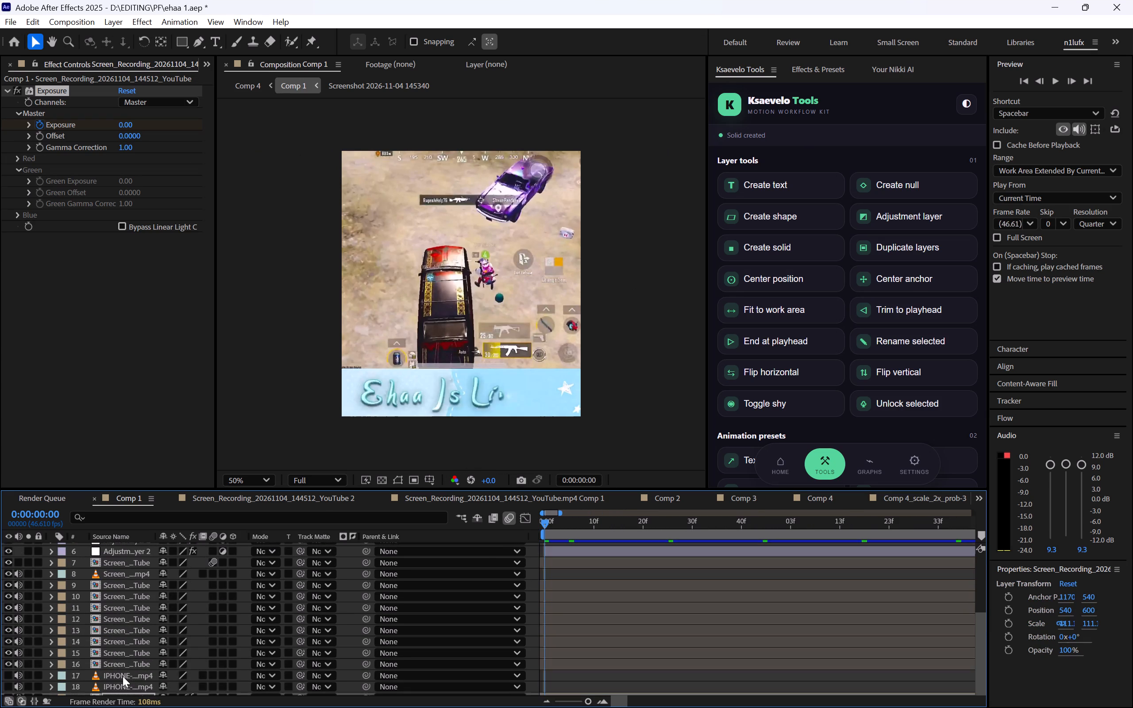
pyautogui.click(126, 560)
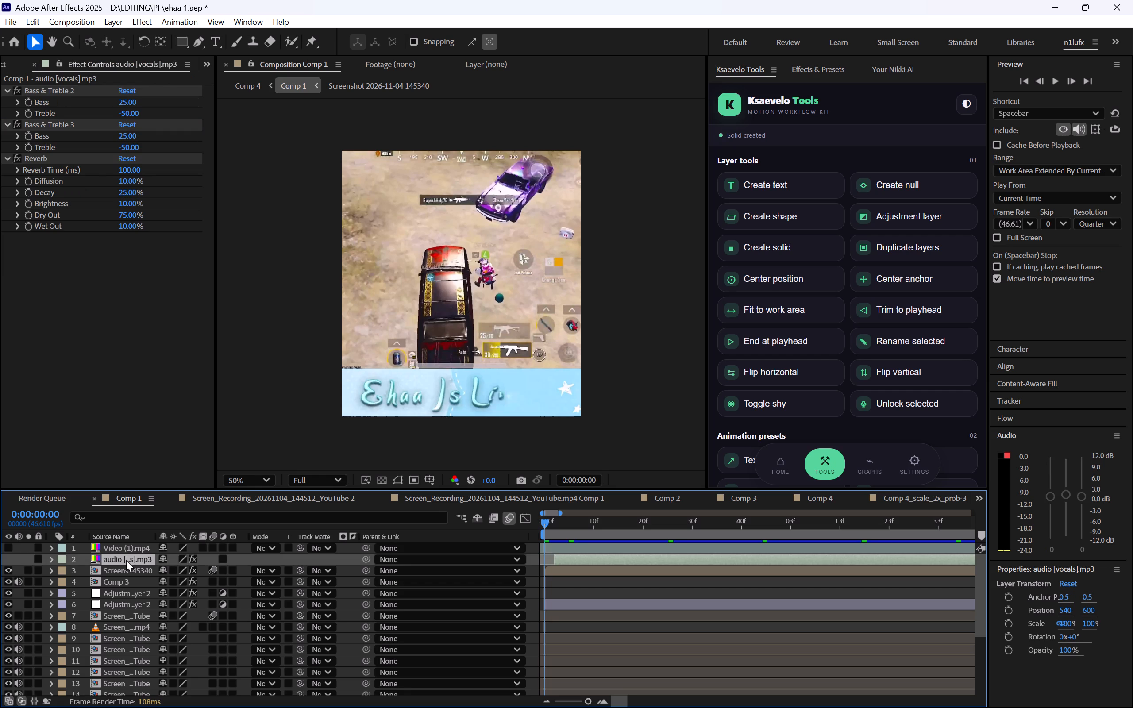
pyautogui.rightClick(126, 560)
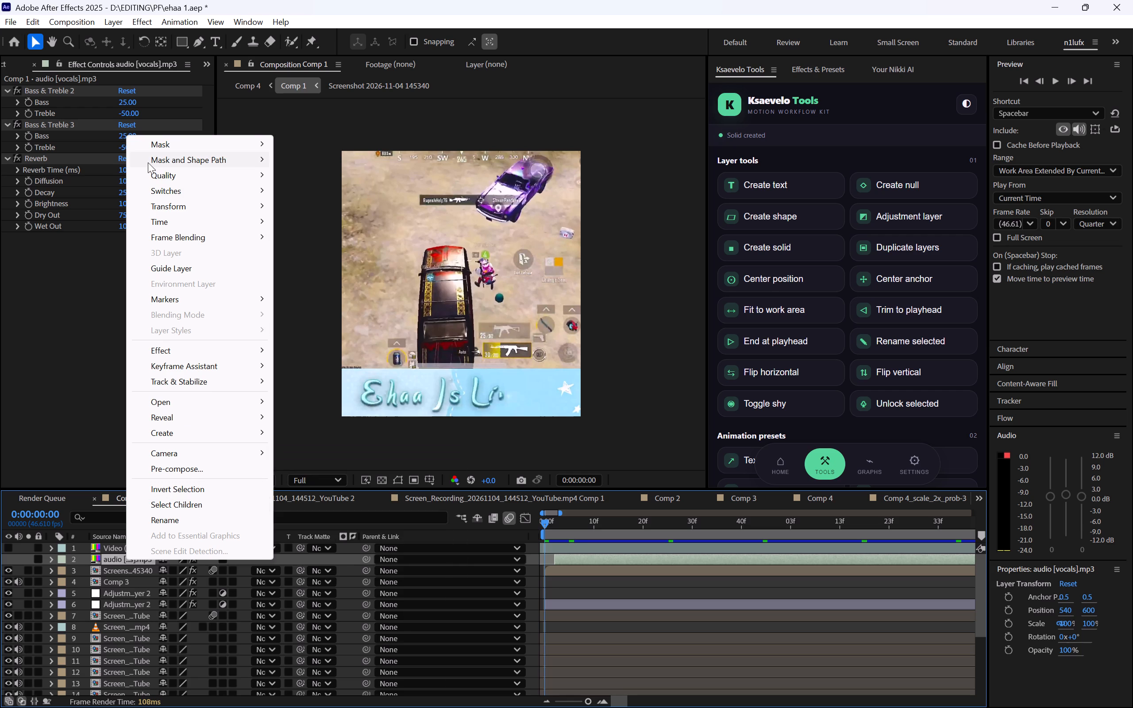
pyautogui.click(7, 64)
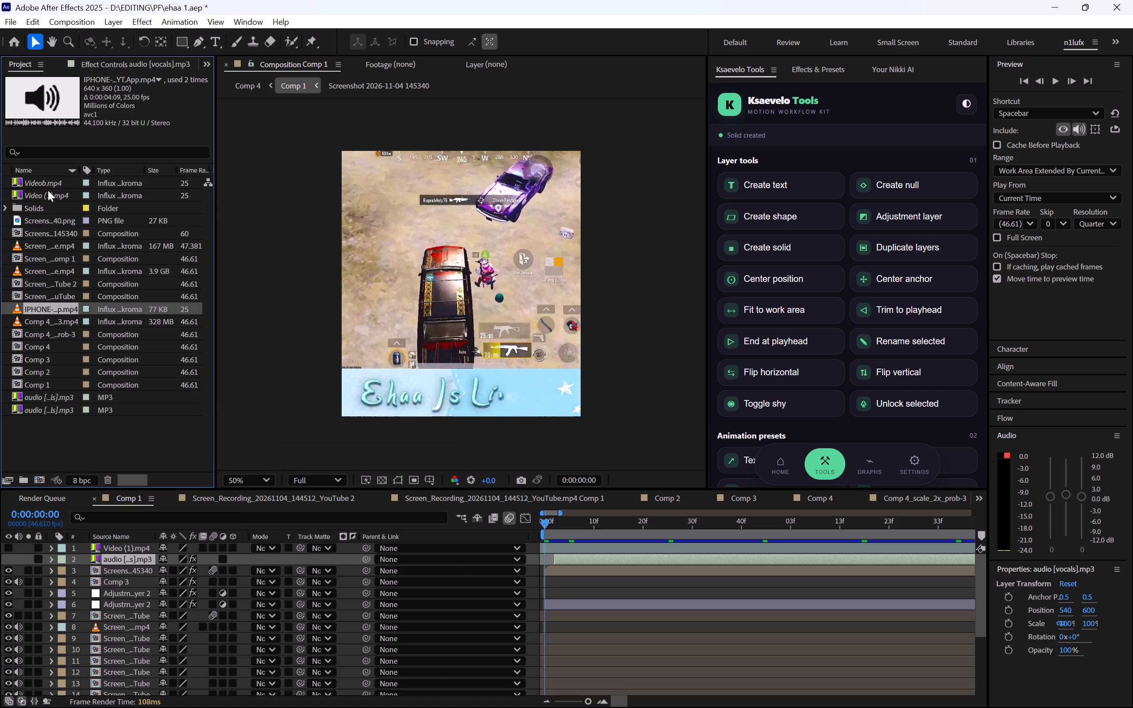
pyautogui.click(48, 190)
pyautogui.click(46, 183)
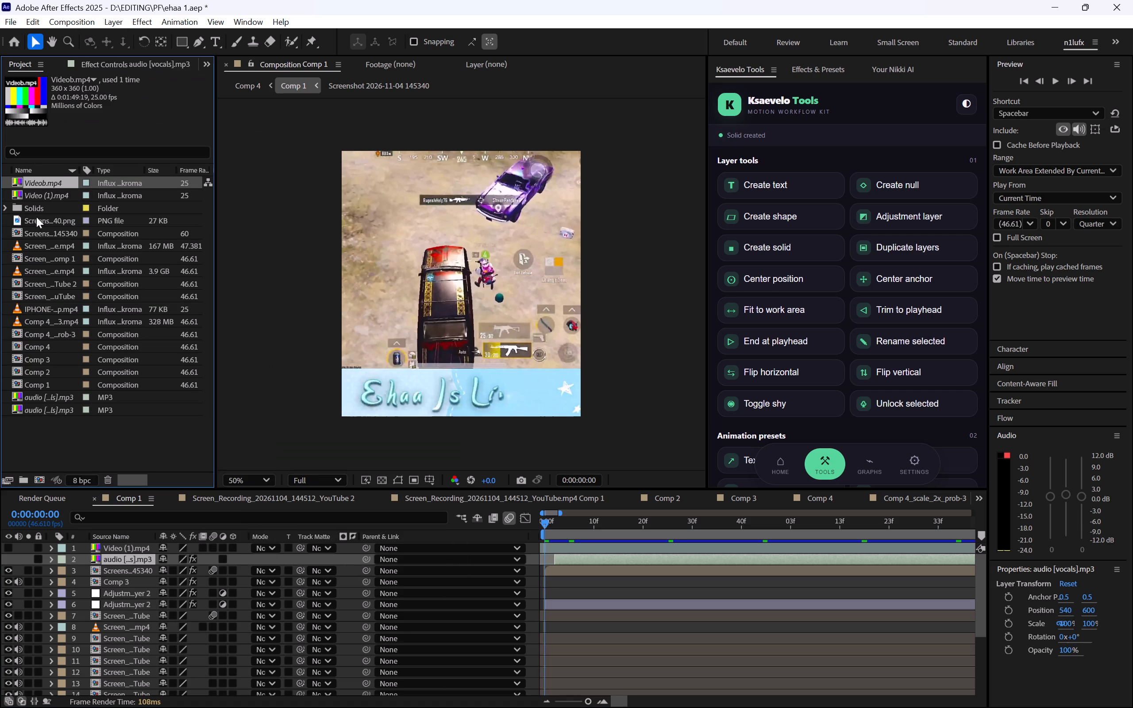
pyautogui.click(45, 400)
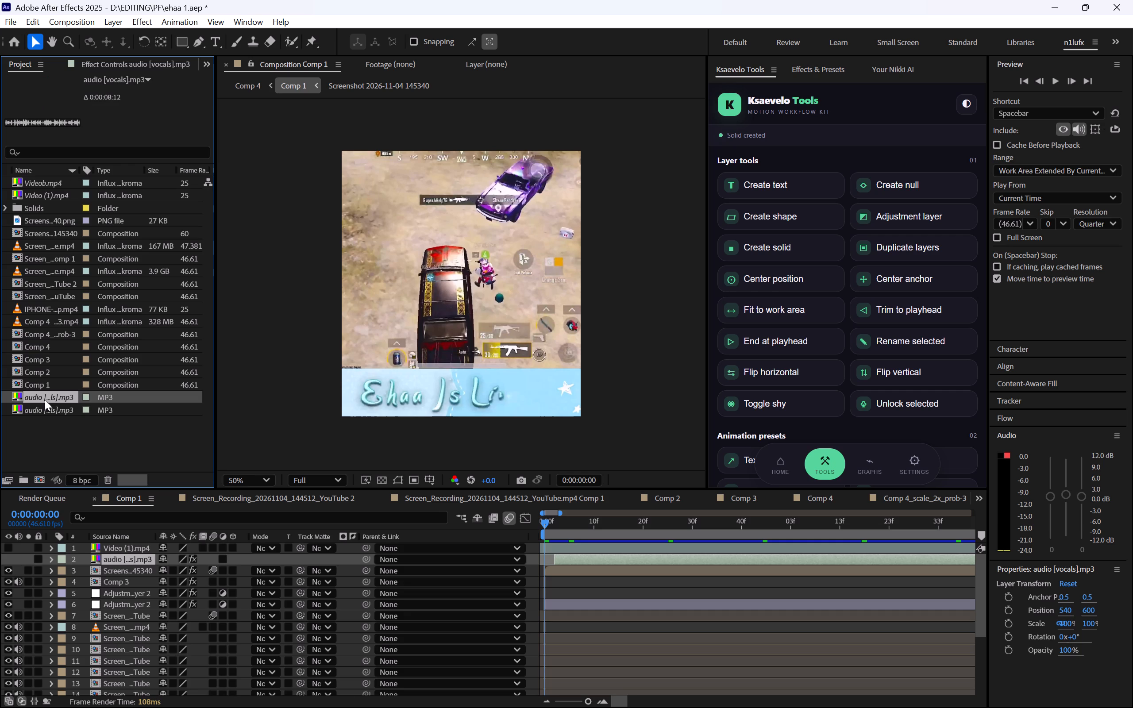
pyautogui.rightClick(45, 400)
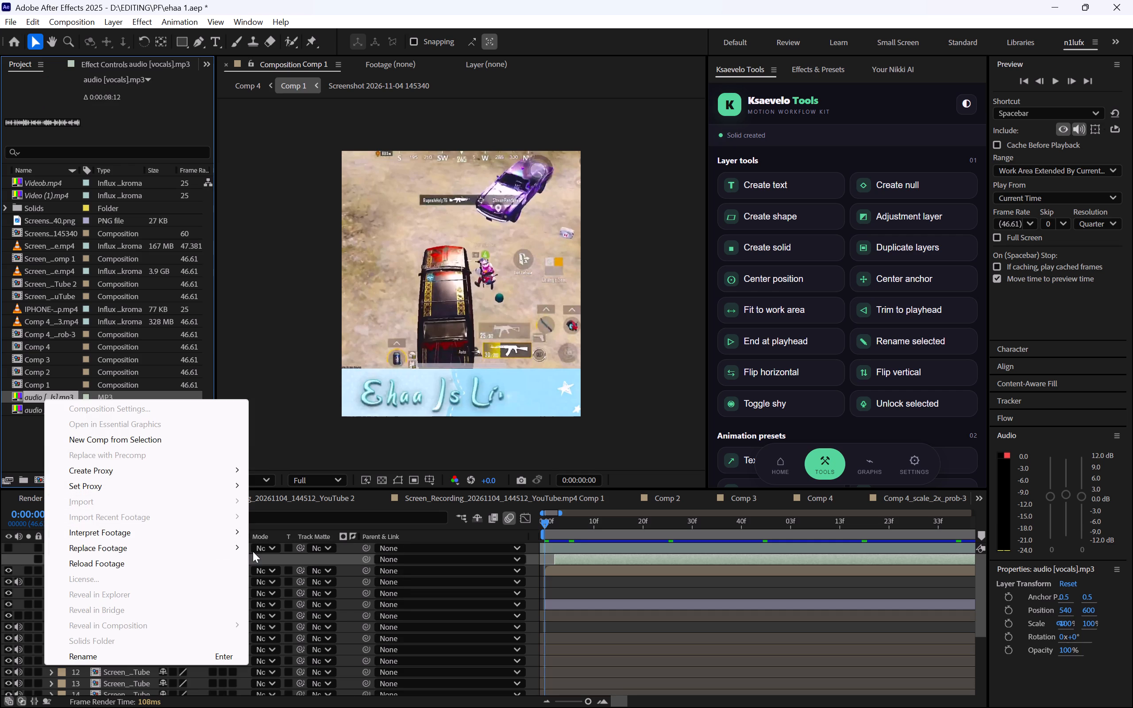
pyautogui.click(273, 550)
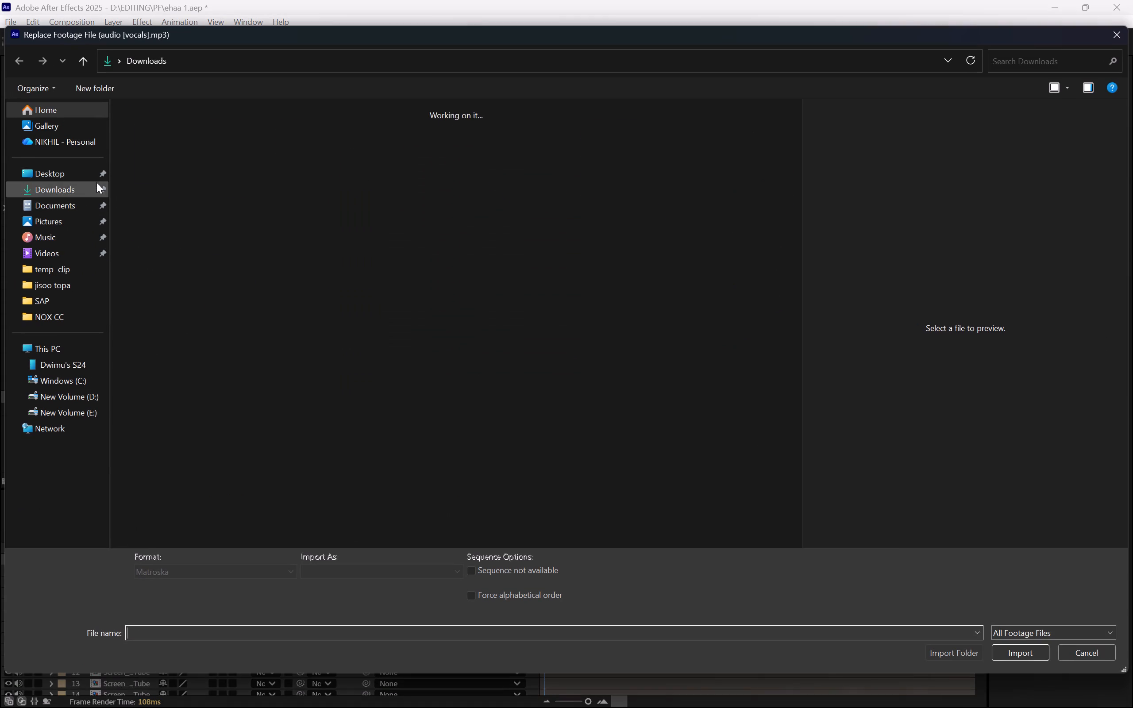
pyautogui.click(158, 161)
pyautogui.press('Return')
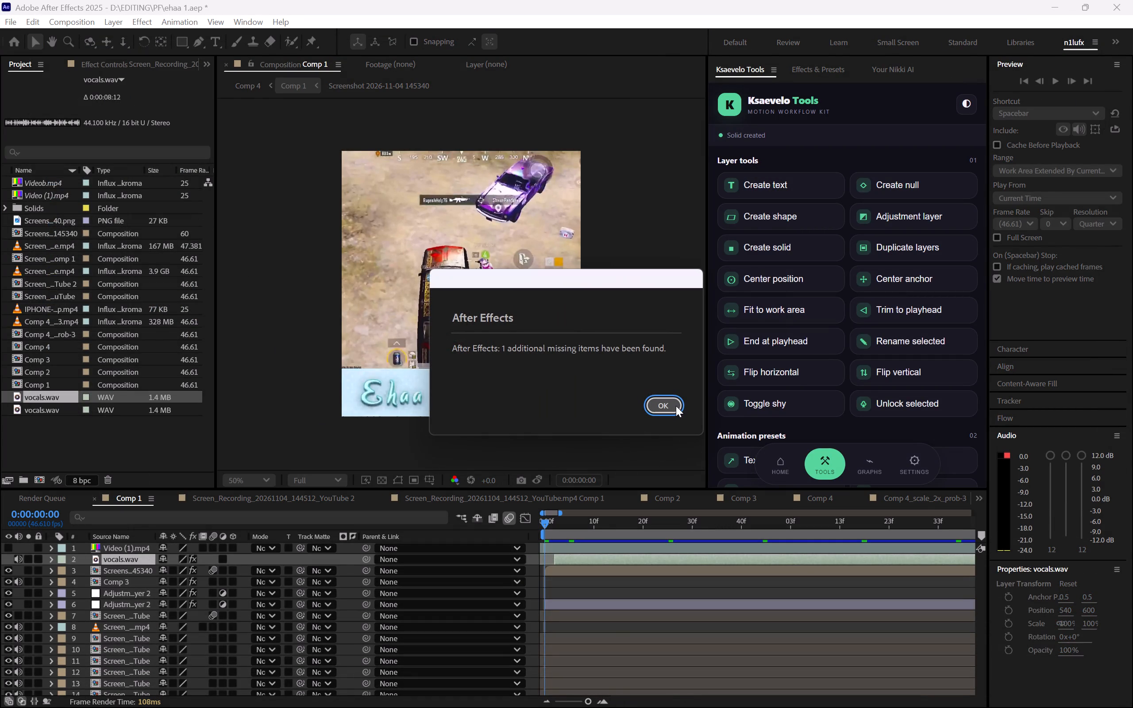
pyautogui.click(676, 406)
# Play back Comp 1 from the start to check the replaced vocals.
pyautogui.press('space')
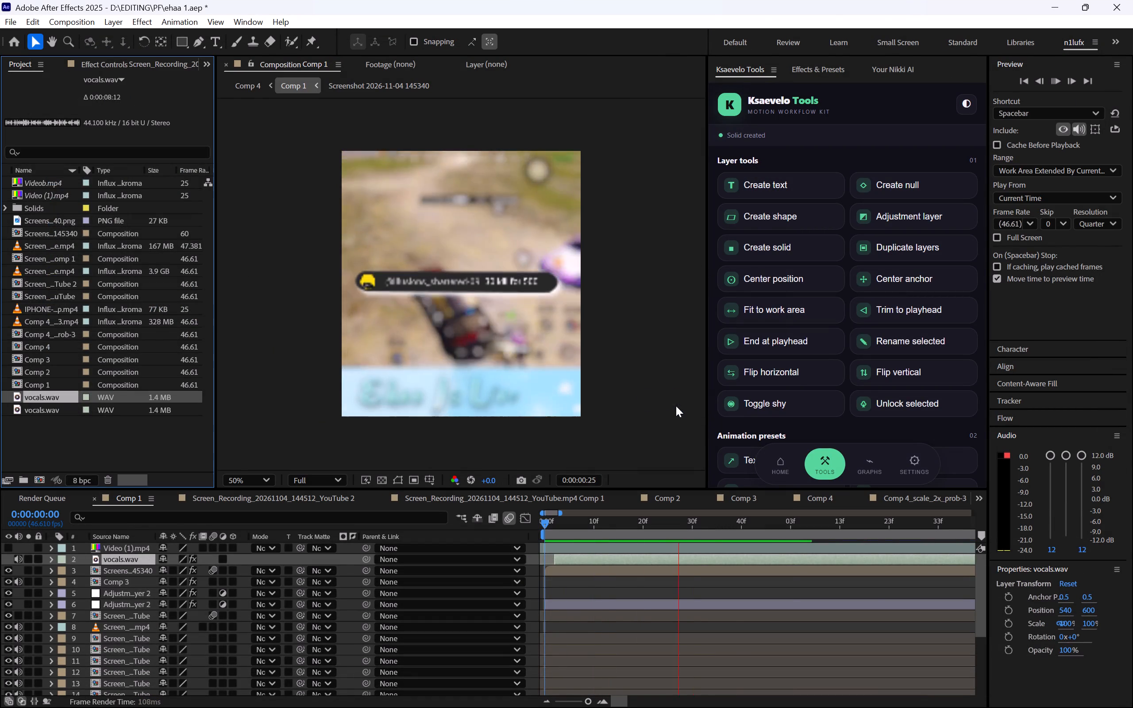
pyautogui.press('space')
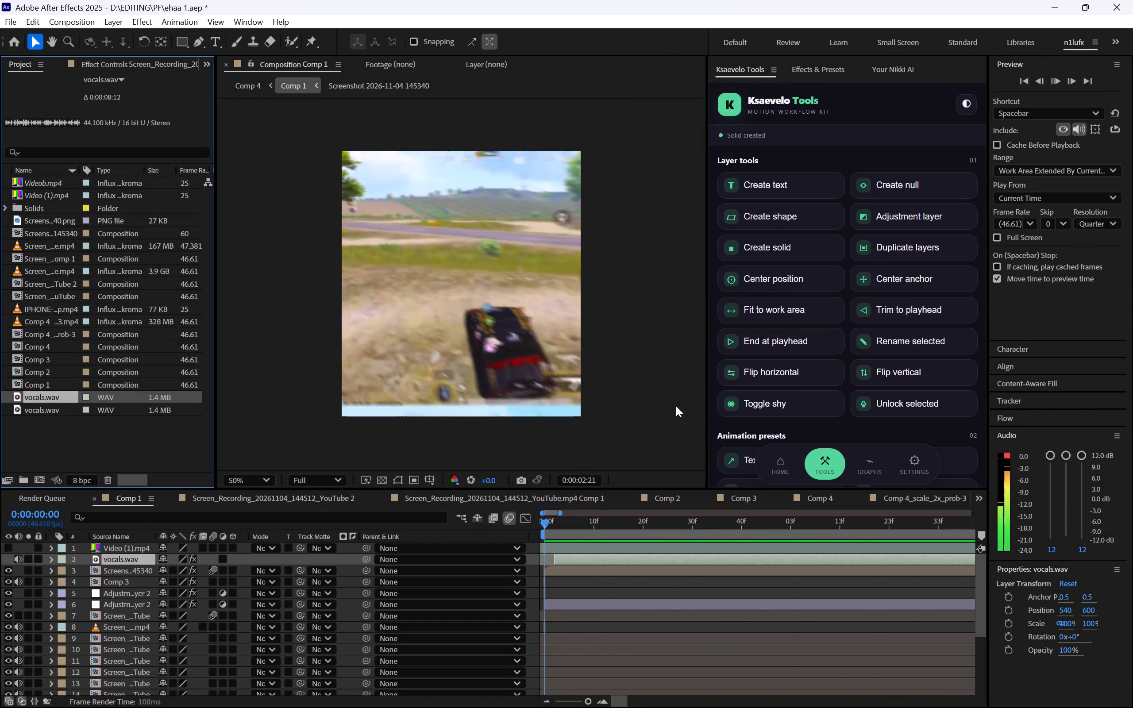
# Replace the missing Videob.mp4 footage with Video_1 from the Downloads folder.
pyautogui.scroll(-9, 543, 533)
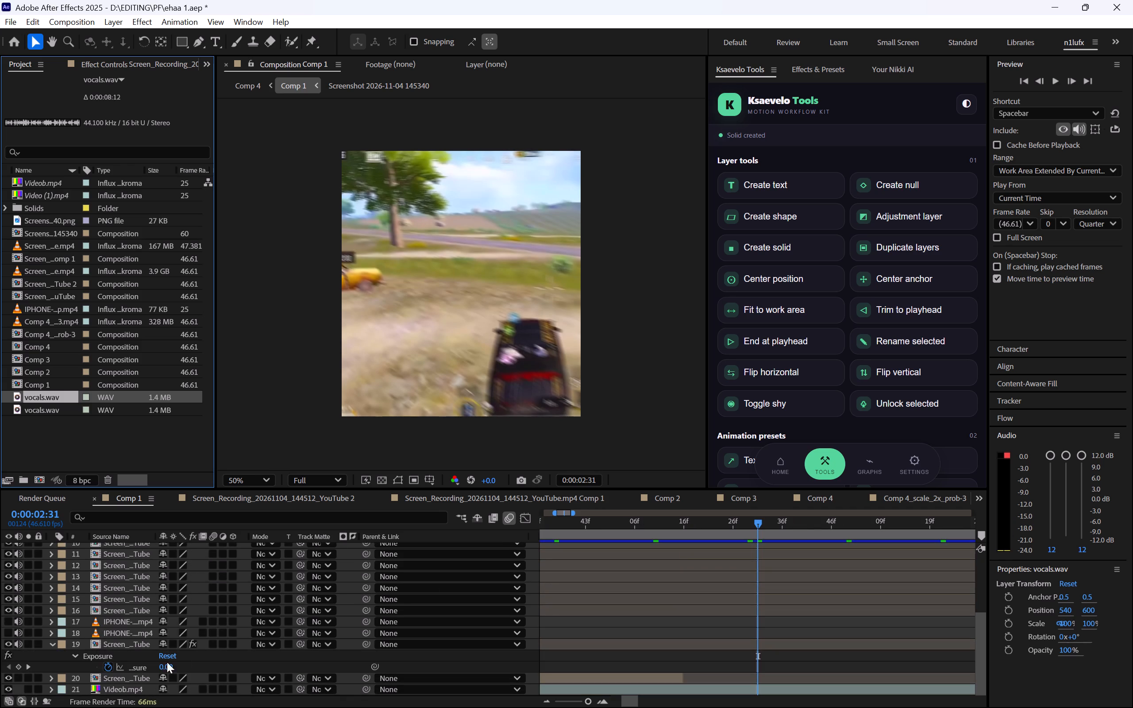
pyautogui.click(56, 194)
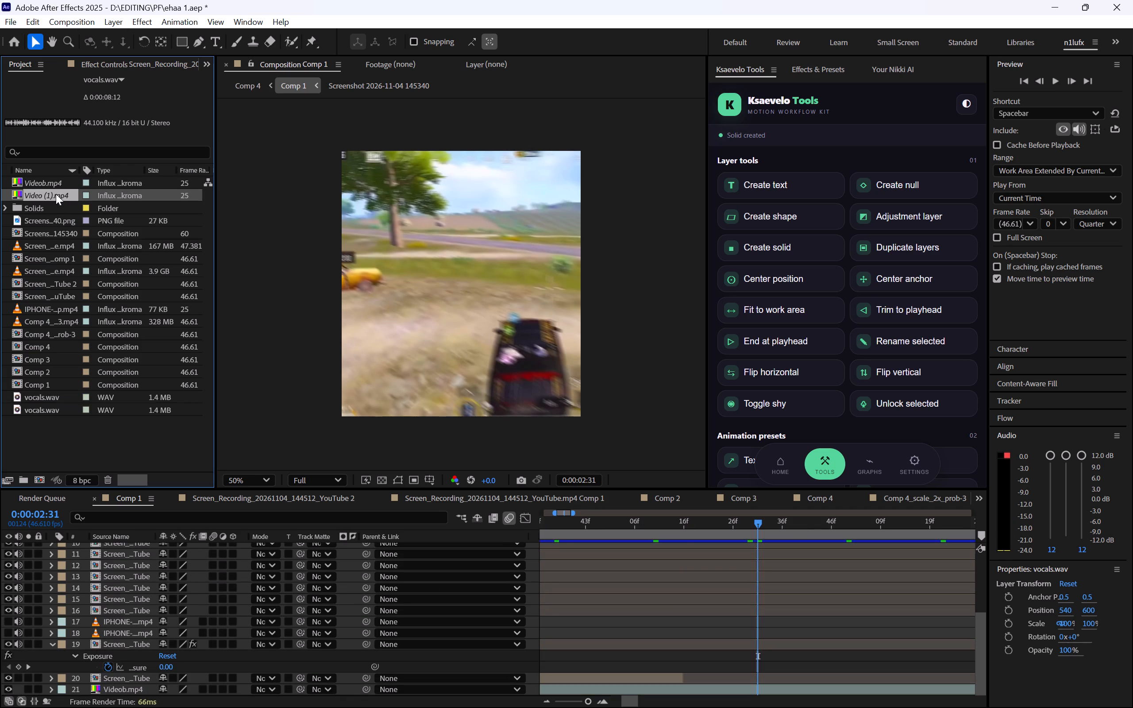
pyautogui.click(36, 177)
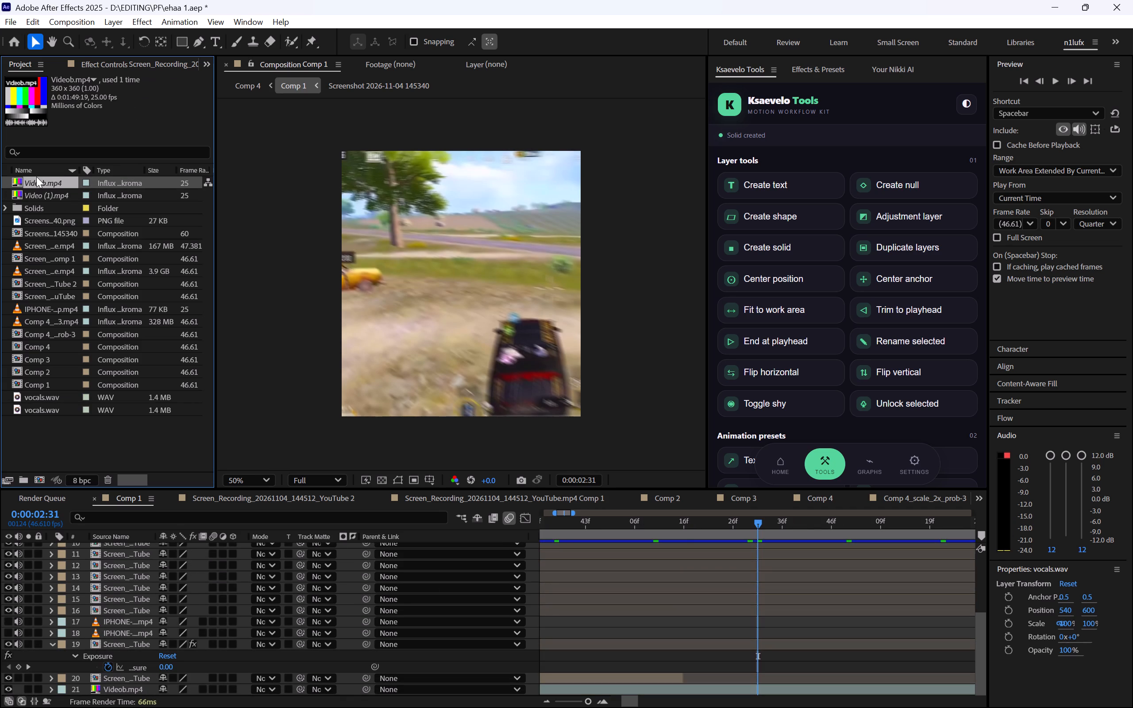
pyautogui.rightClick(37, 180)
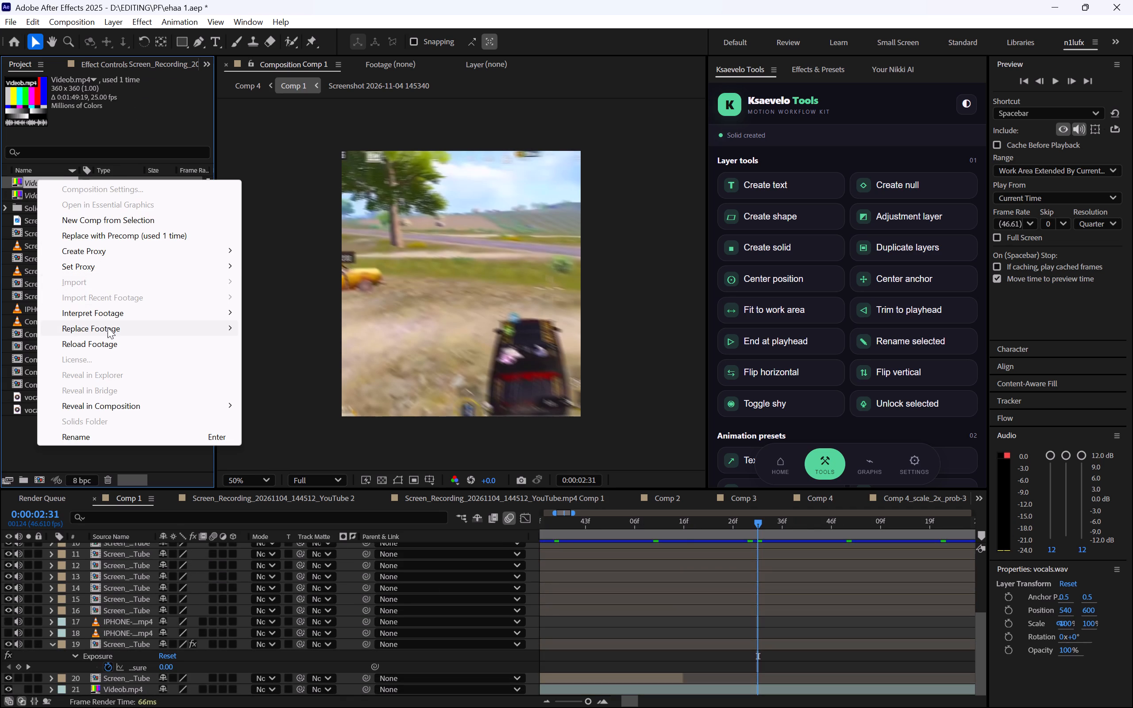
pyautogui.click(285, 323)
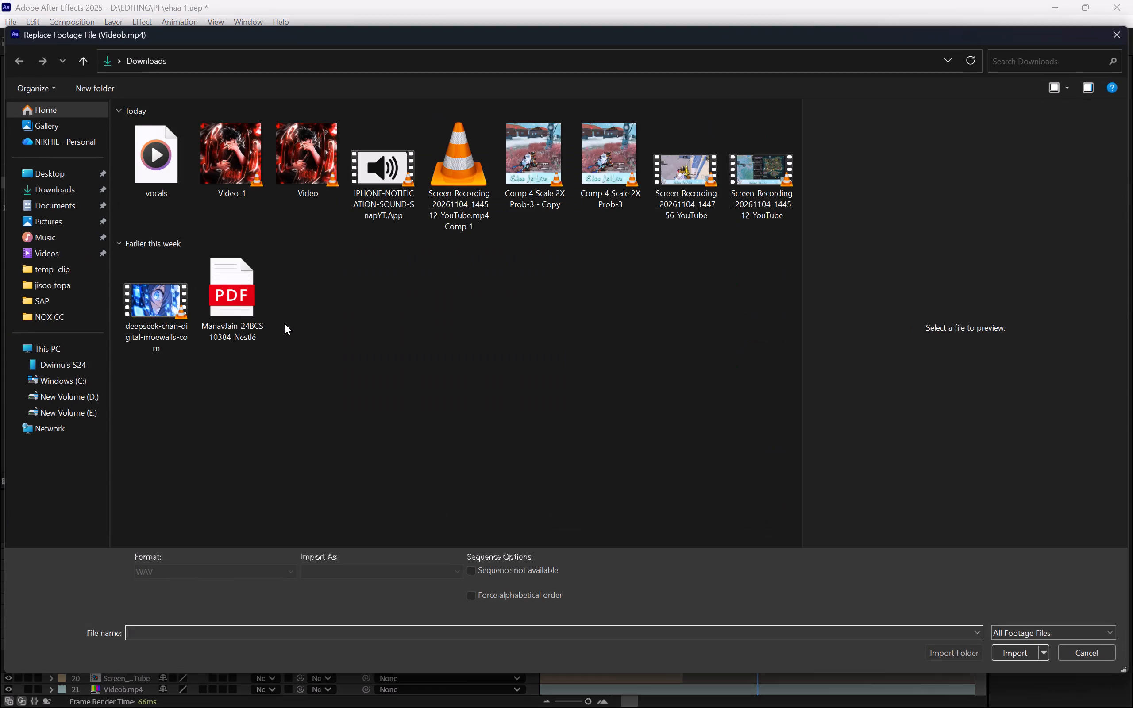
pyautogui.click(254, 181)
pyautogui.press('Return')
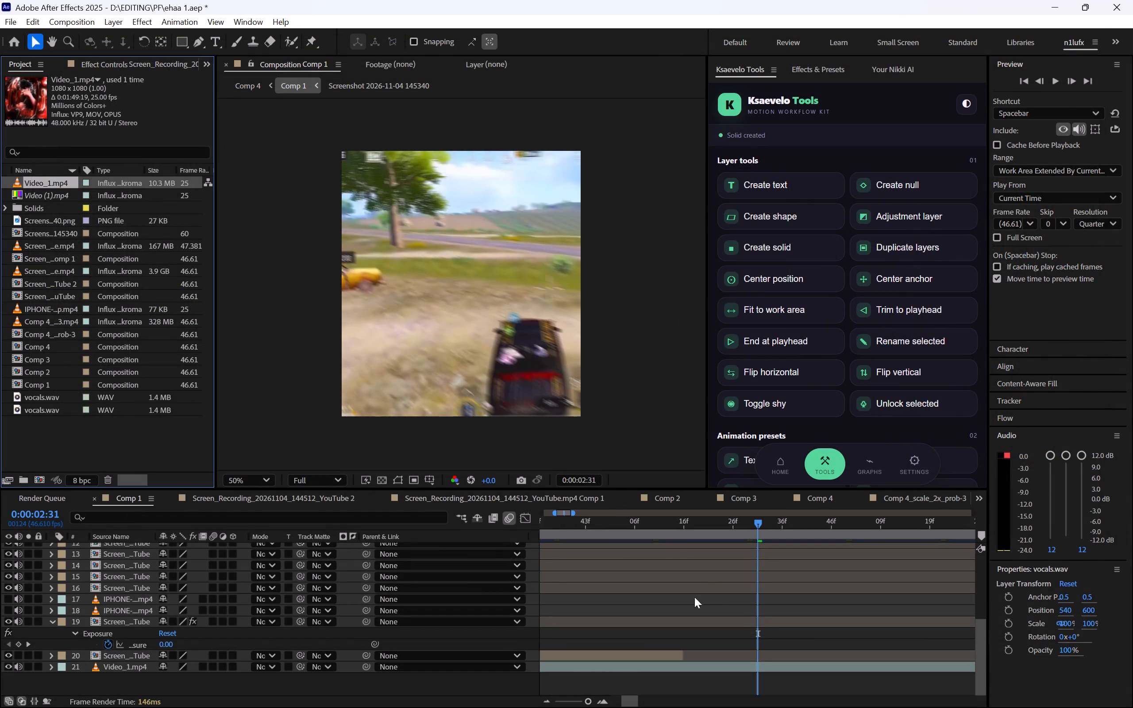
# Return Comp 1's playhead to the start and set the composition height to 1920 px.
pyautogui.moveTo(598, 527); pyautogui.dragTo(407, 587)
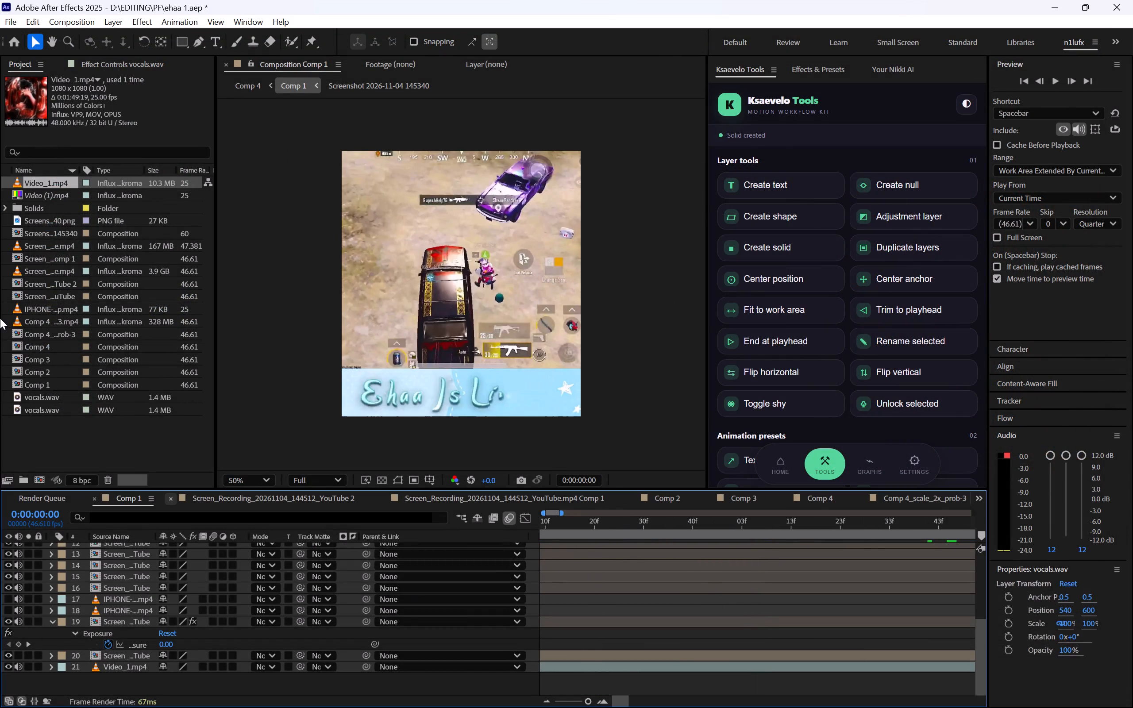
pyautogui.click(46, 387)
pyautogui.rightClick(46, 387)
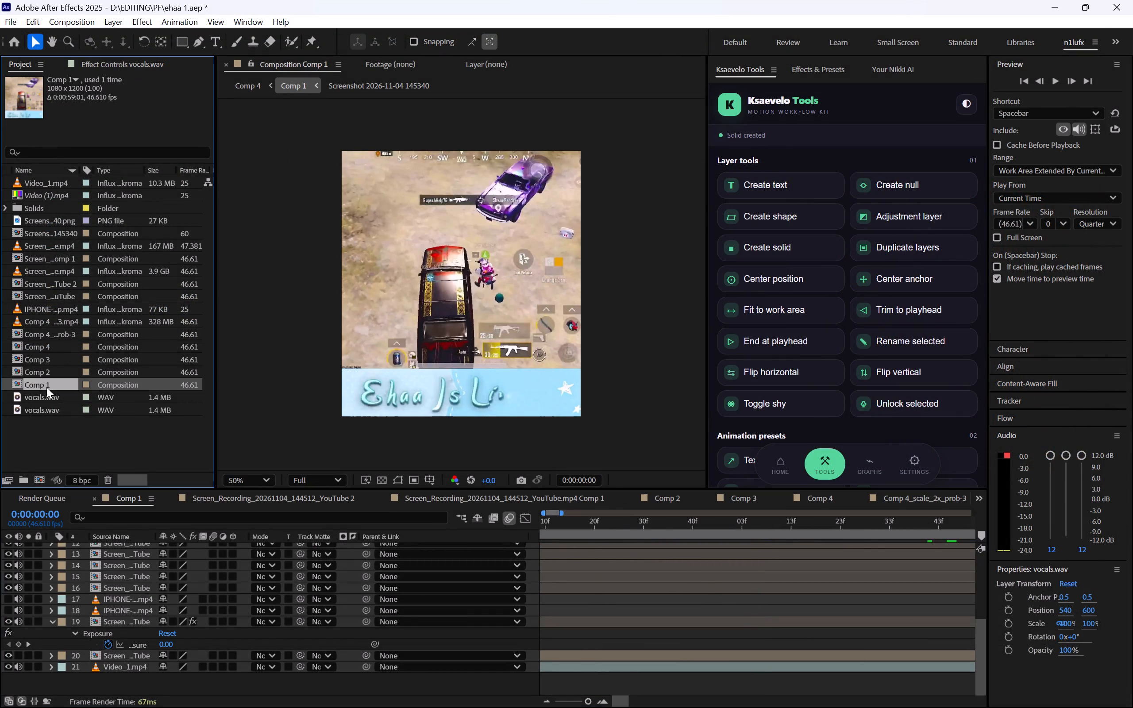
pyautogui.click(65, 392)
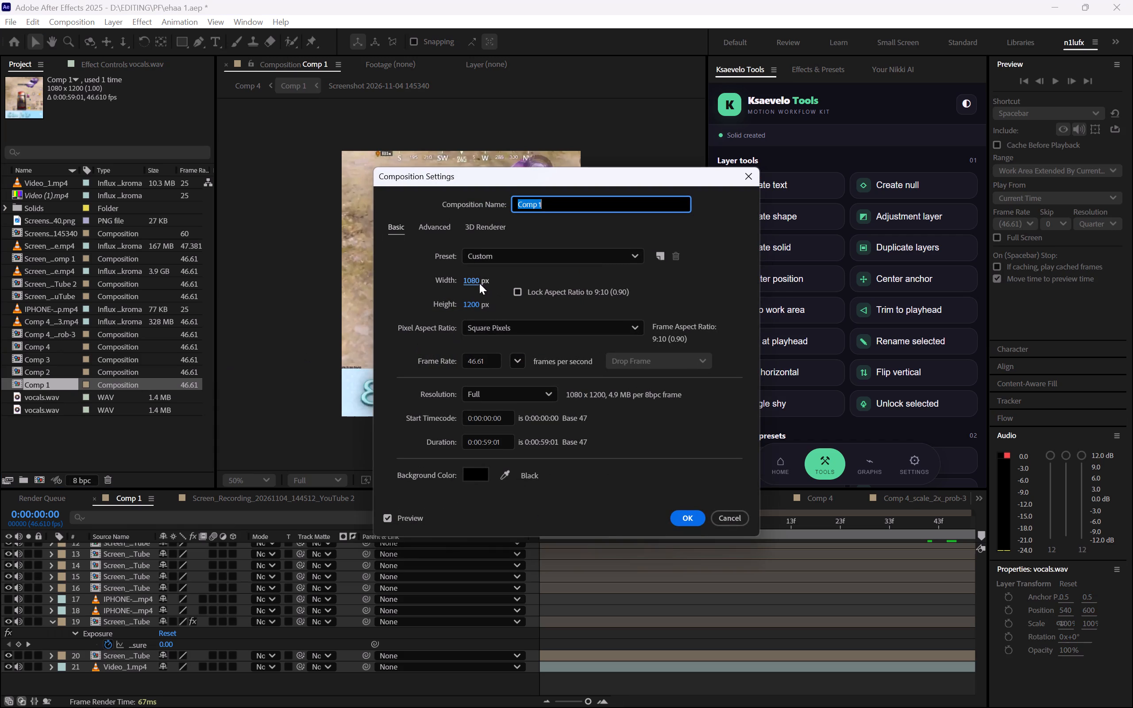
pyautogui.click(478, 304)
pyautogui.write('19')
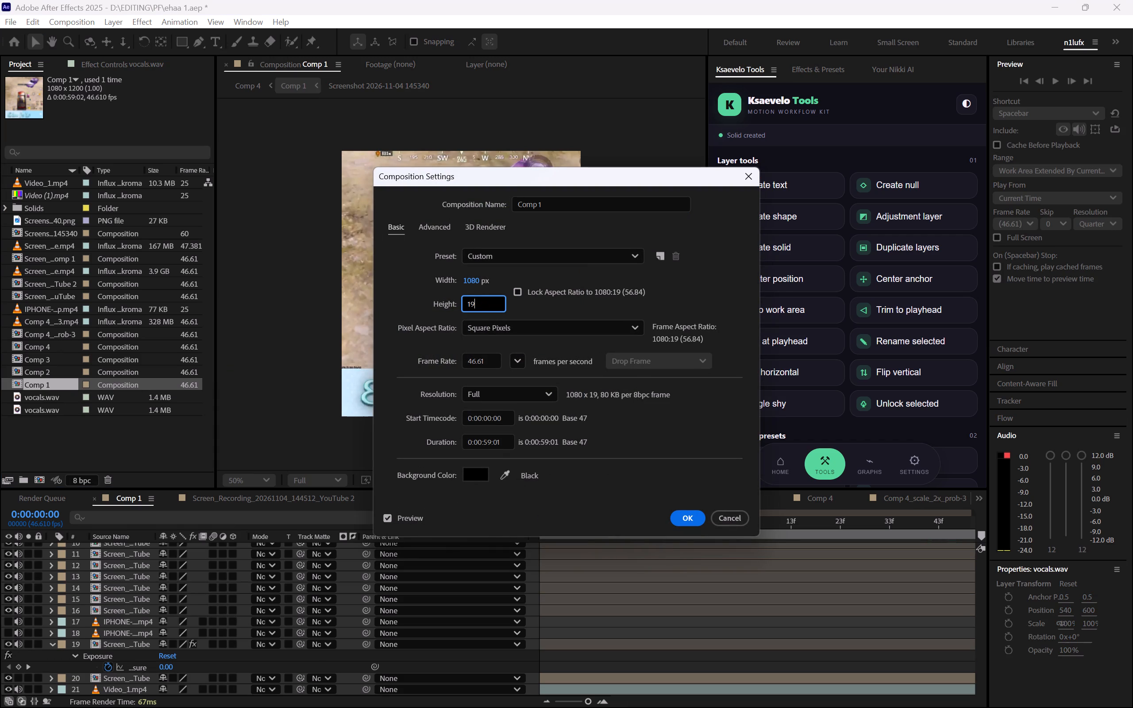
pyautogui.write('20')
pyautogui.press('Return')
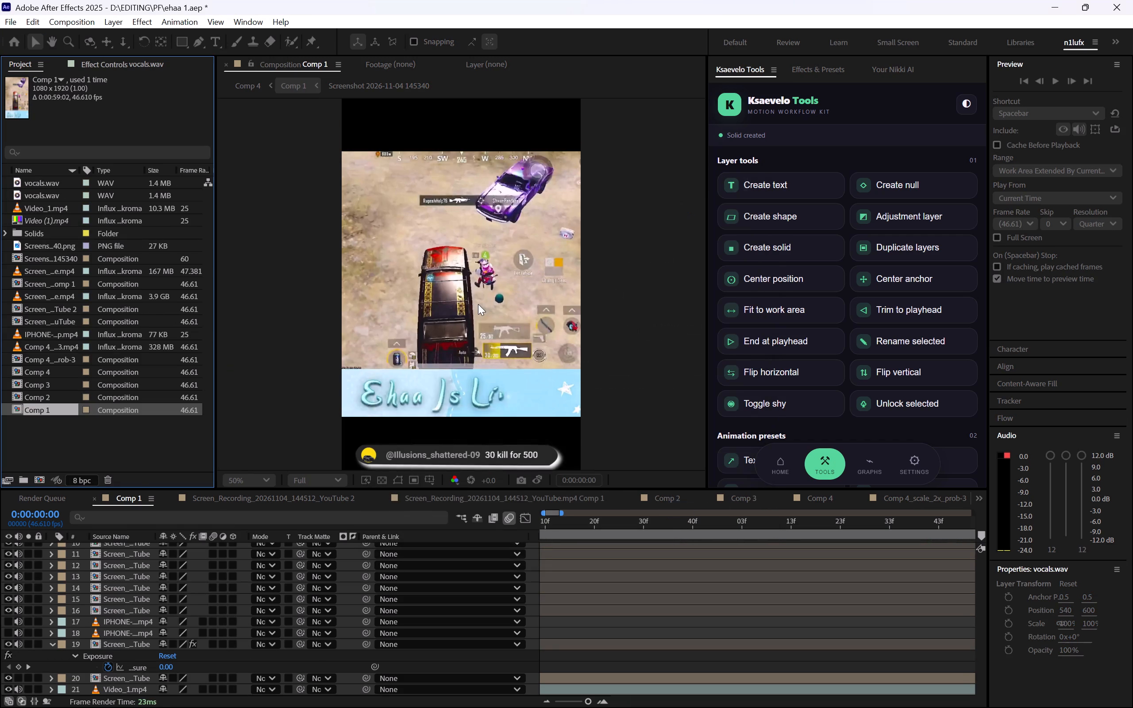
# Preview Comp 1 in its new frame size, restarting playback from the beginning.
pyautogui.press('space')
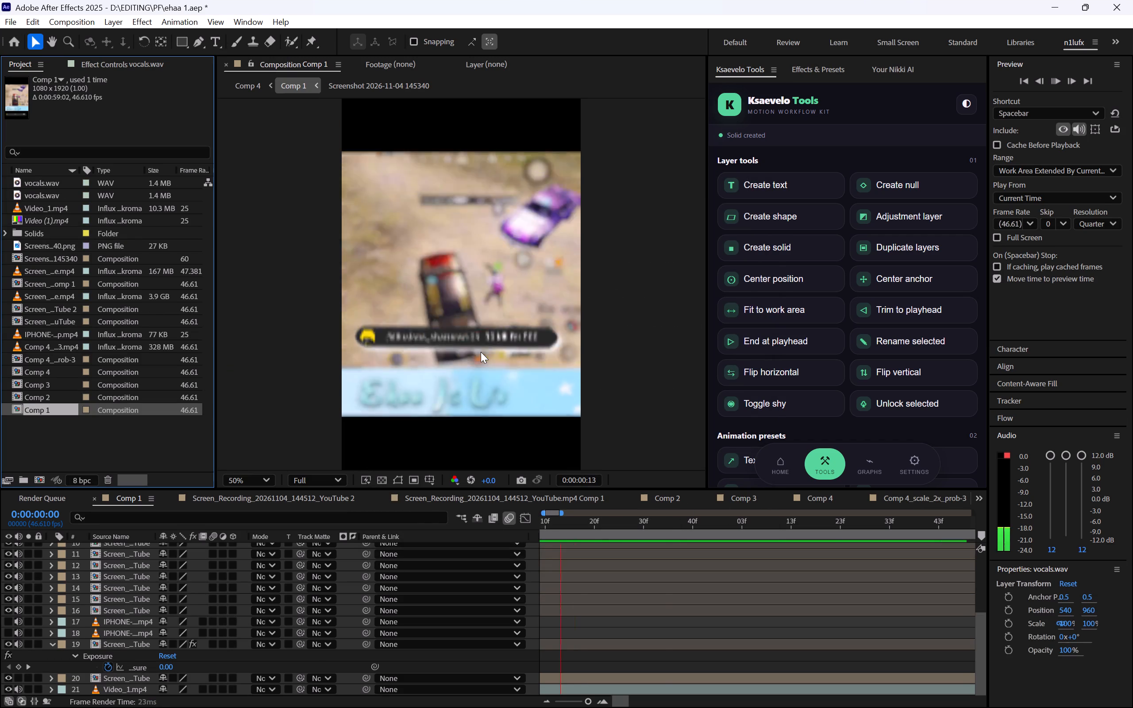
pyautogui.press('space')
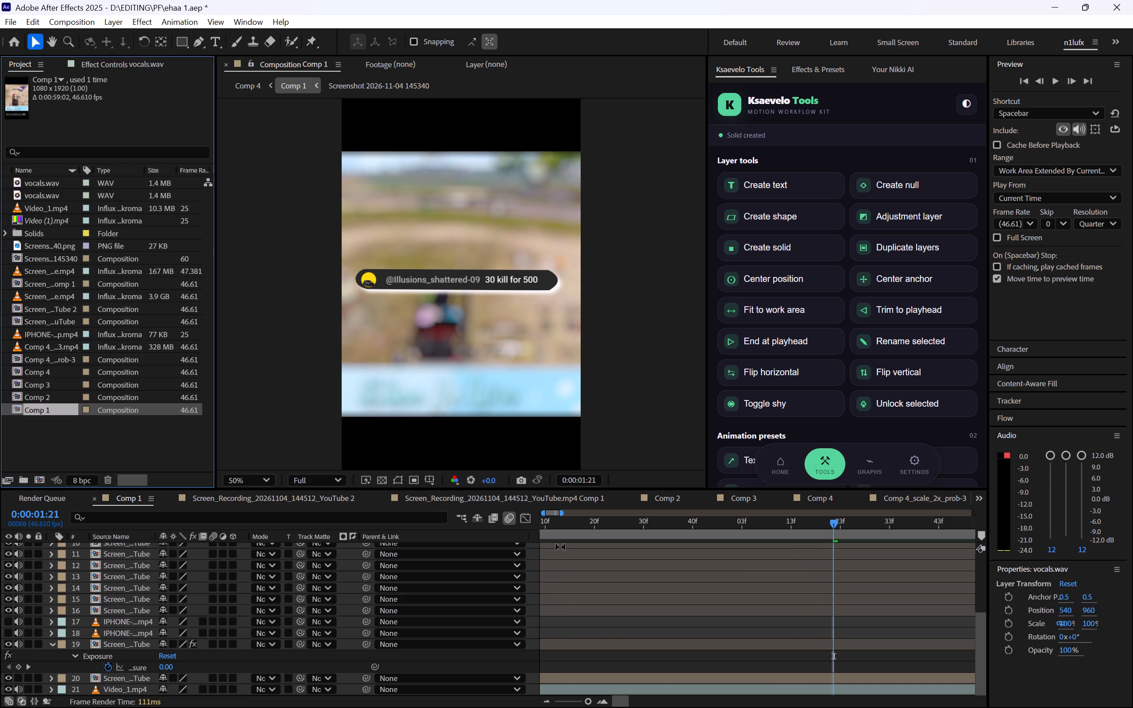
pyautogui.moveTo(559, 536); pyautogui.dragTo(509, 539)
pyautogui.press('space')
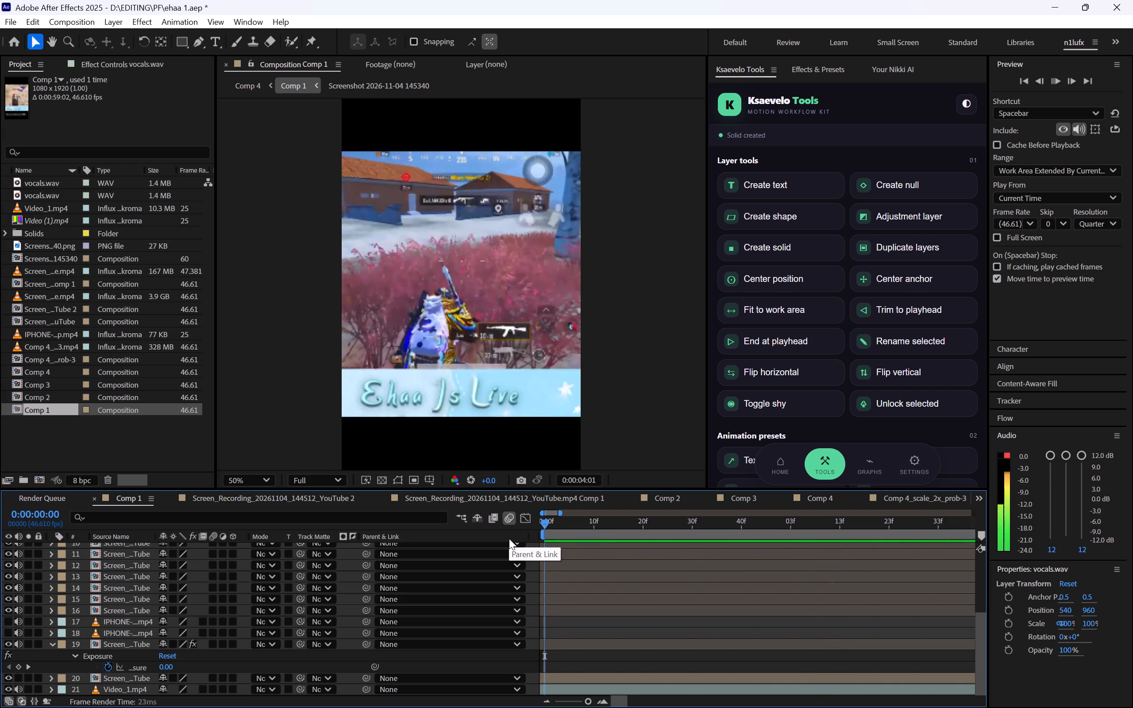
pyautogui.press('space')
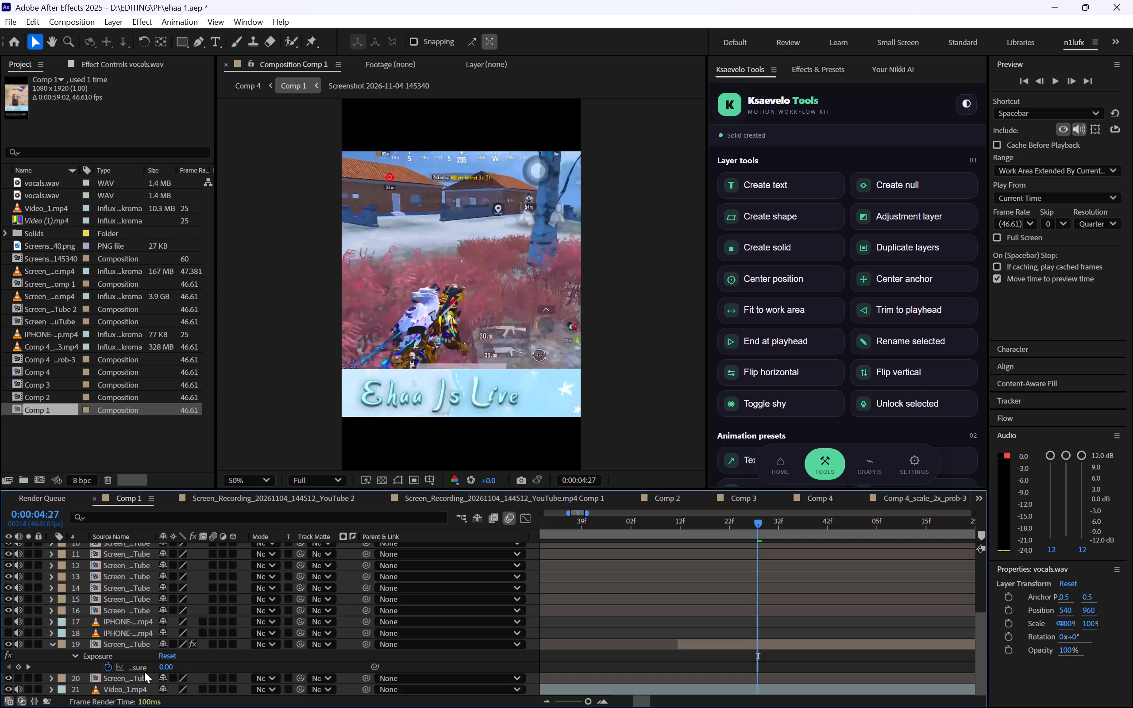
# Set both audio level channels of the Video_1.mp4 layer in Comp 1 to -15 dB.
pyautogui.click(137, 690)
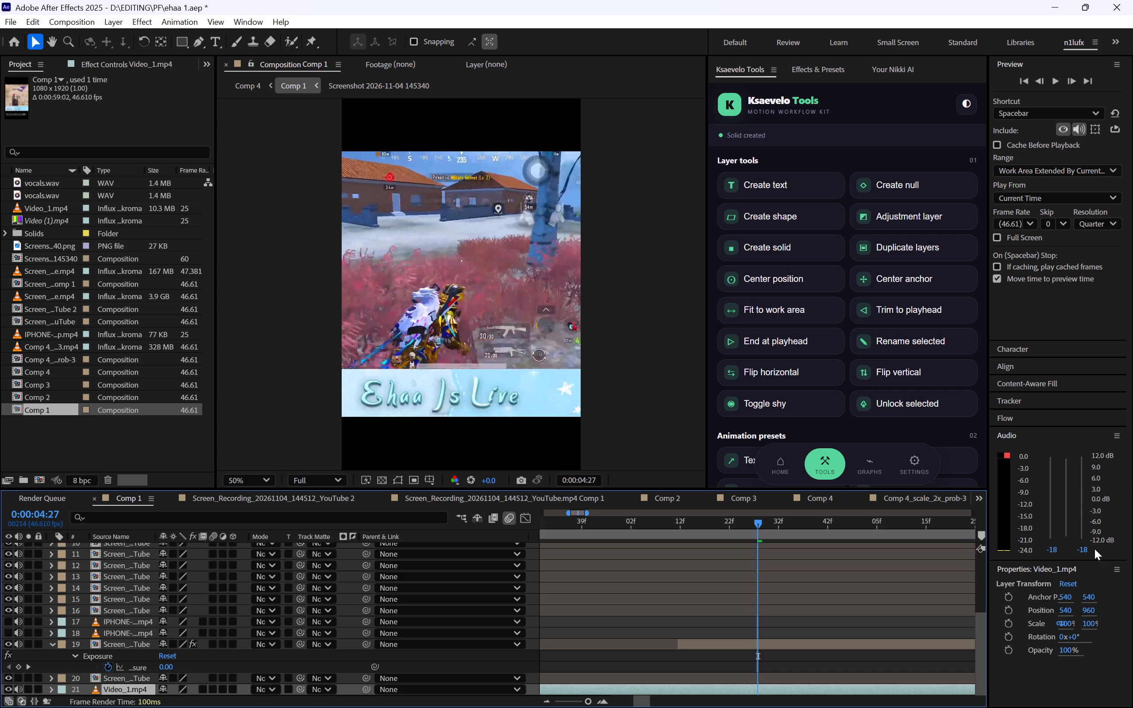
pyautogui.click(1055, 550)
pyautogui.write('-15')
pyautogui.click(1087, 548)
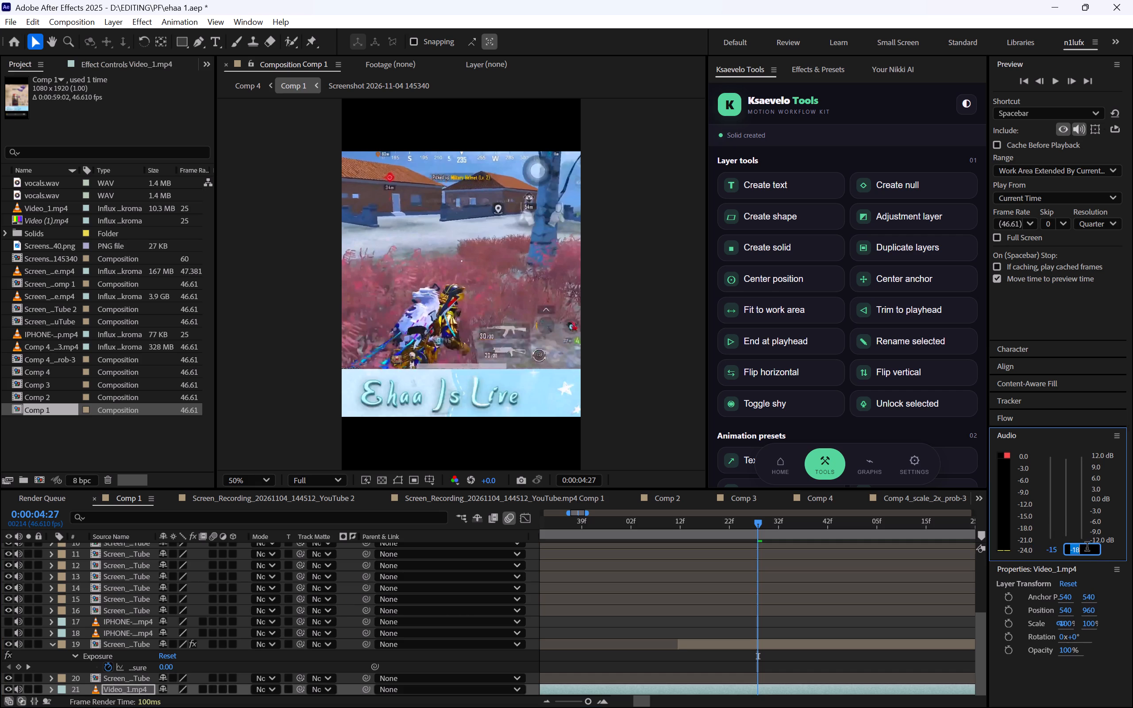
pyautogui.press('-')
pyautogui.write('15')
pyautogui.press('Return')
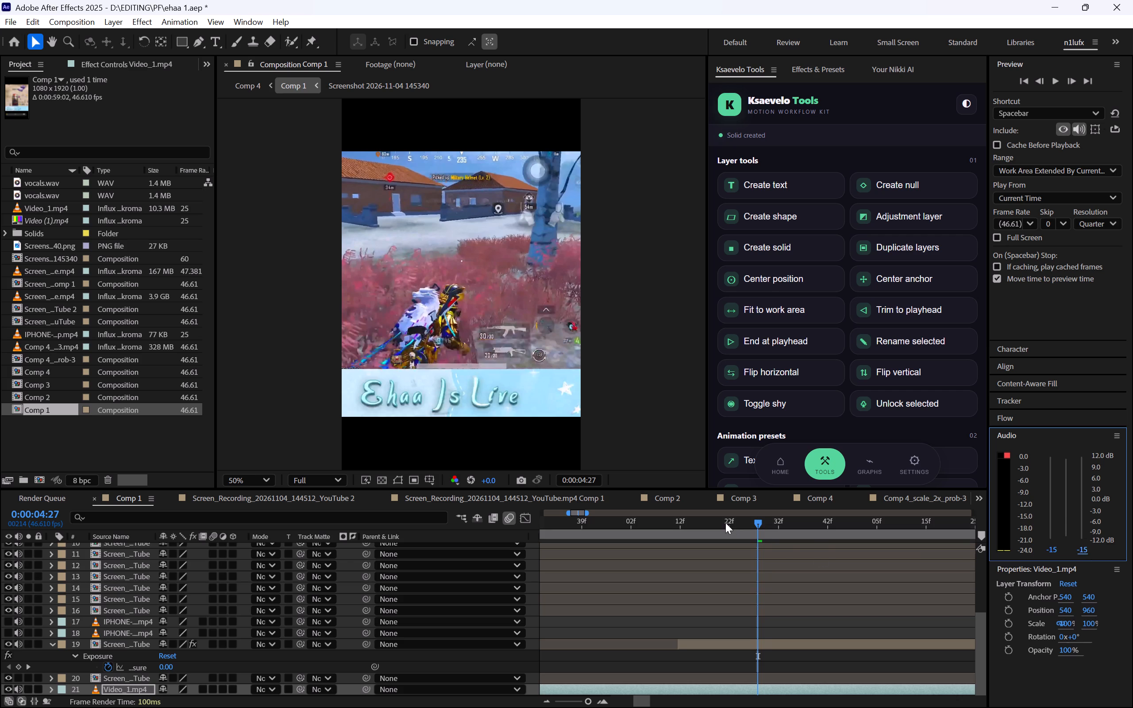
# Play back Comp 1 from the start to check the lowered Video_1.mp4 audio, stopping at about 0:00:12:11.
pyautogui.click(725, 523)
pyautogui.moveTo(671, 539); pyautogui.dragTo(322, 656)
pyautogui.press('space')
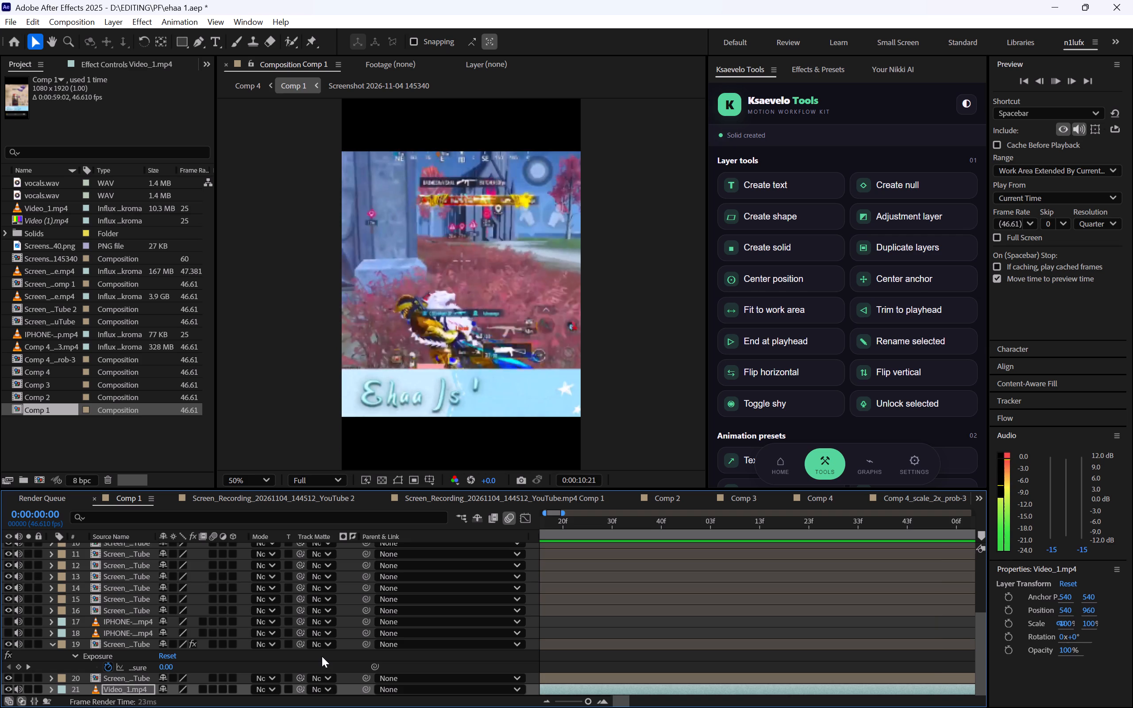
pyautogui.press('space')
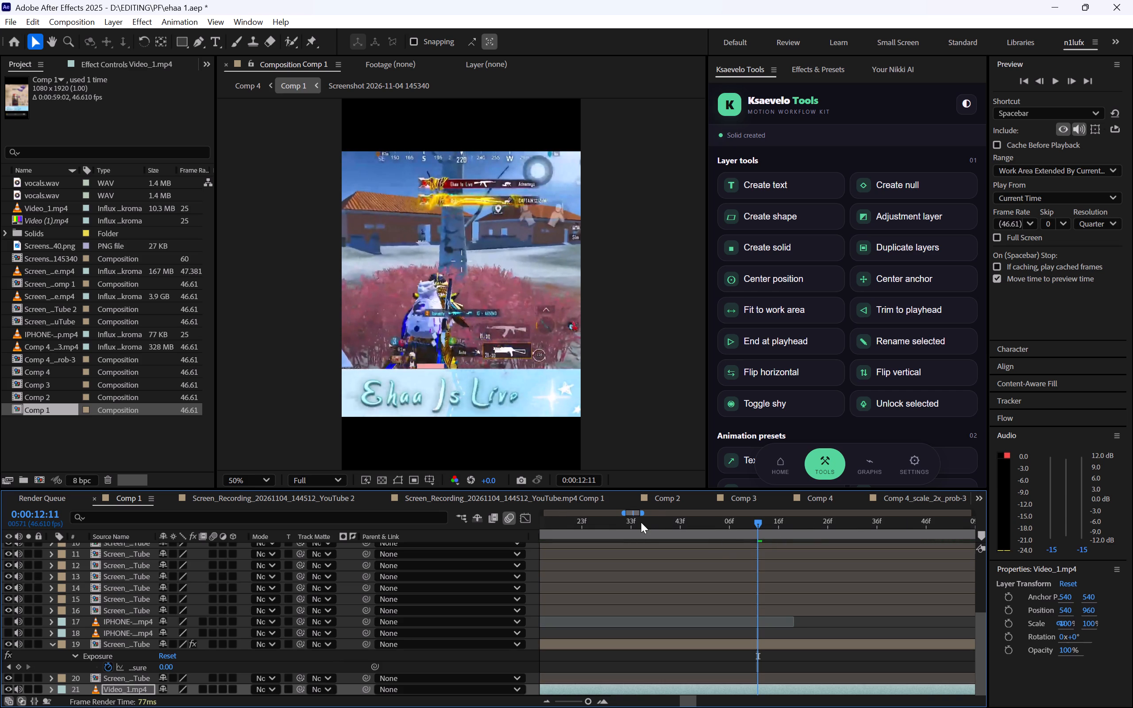
# Copy the first three Exposure keyframes, near 0:00:08:00, on the screen recording layer 19.
pyautogui.moveTo(625, 512); pyautogui.dragTo(582, 518)
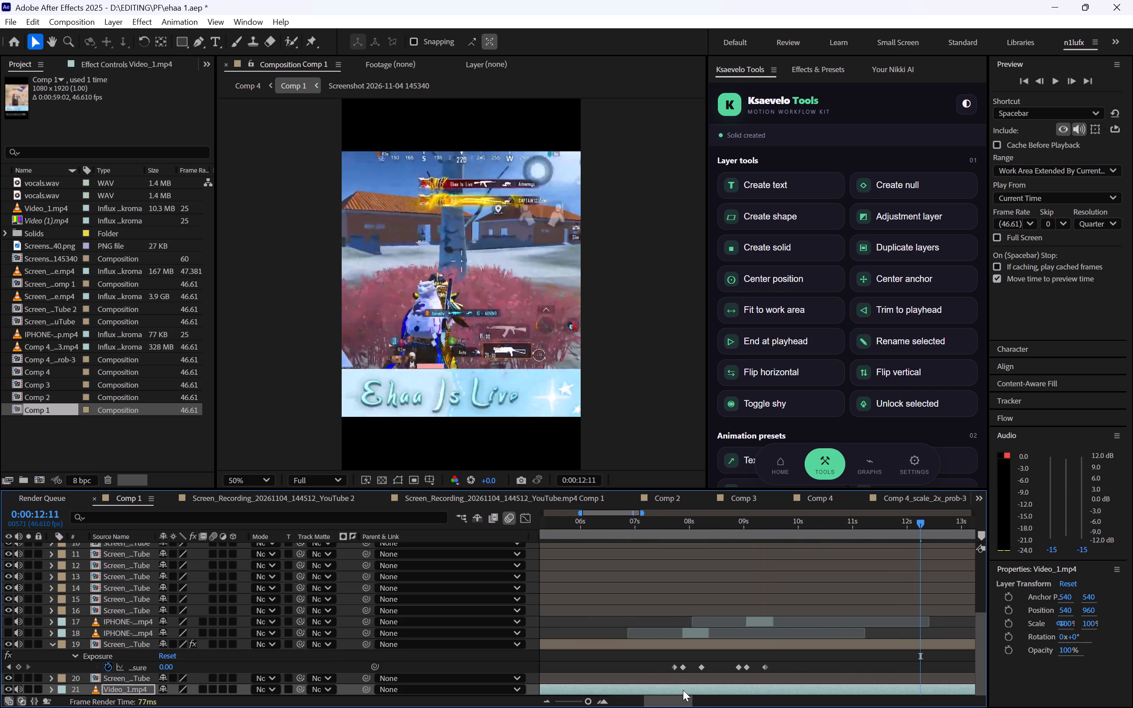
pyautogui.moveTo(651, 662); pyautogui.dragTo(717, 674)
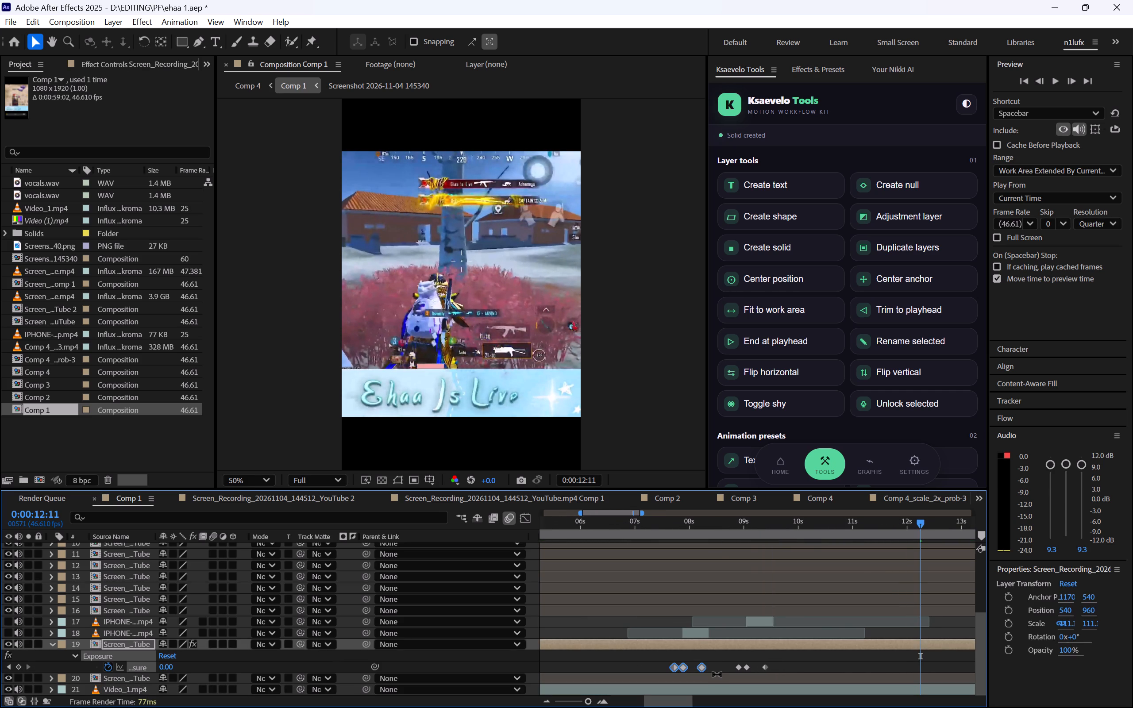
pyautogui.hotkey('ctrl', 'c')
# Duplicate the IPHONE notification sound in layer 18 and move the copy so it starts at about 0:00:13:21.
pyautogui.click(699, 635)
pyautogui.hotkey('ctrl', 'd')
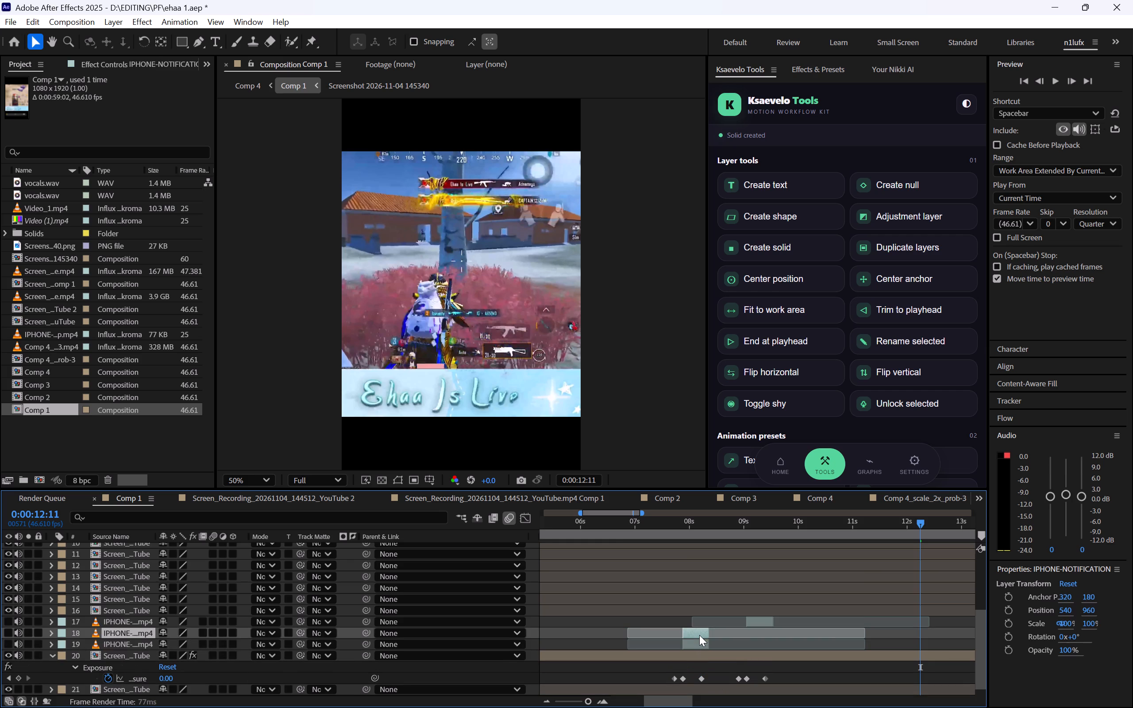
pyautogui.moveTo(699, 635); pyautogui.dragTo(952, 644)
pyautogui.press('space')
pyautogui.press('space')
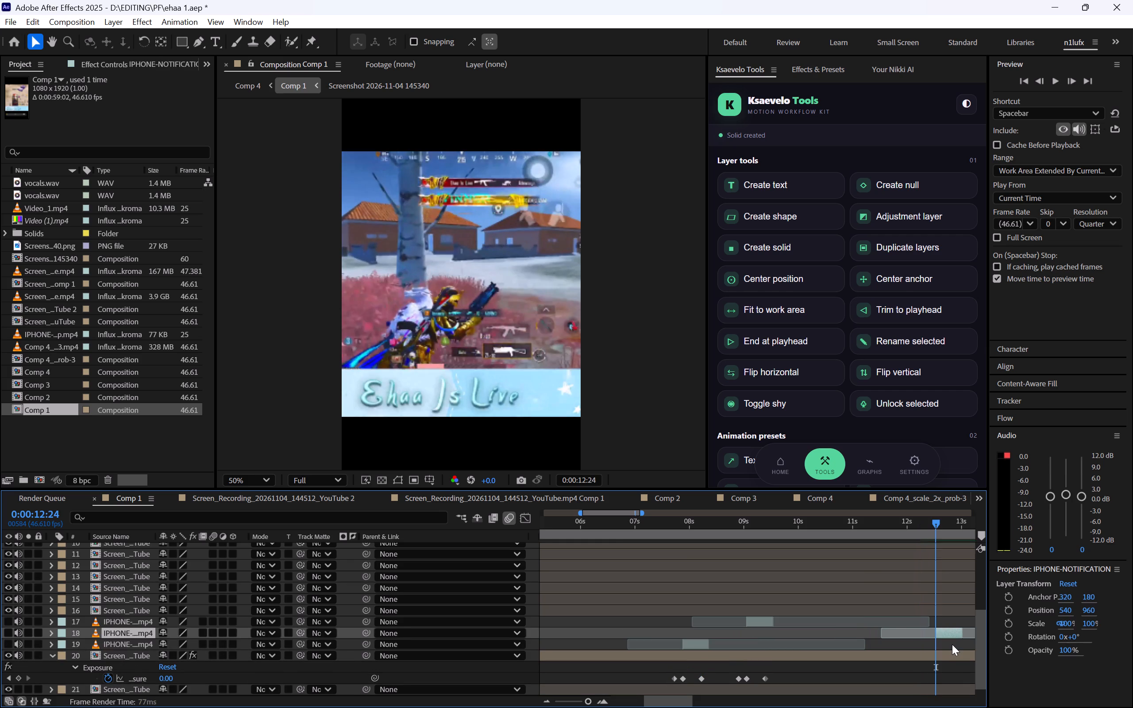
pyautogui.press('space')
pyautogui.press('space')
pyautogui.press('space')
pyautogui.press('space')
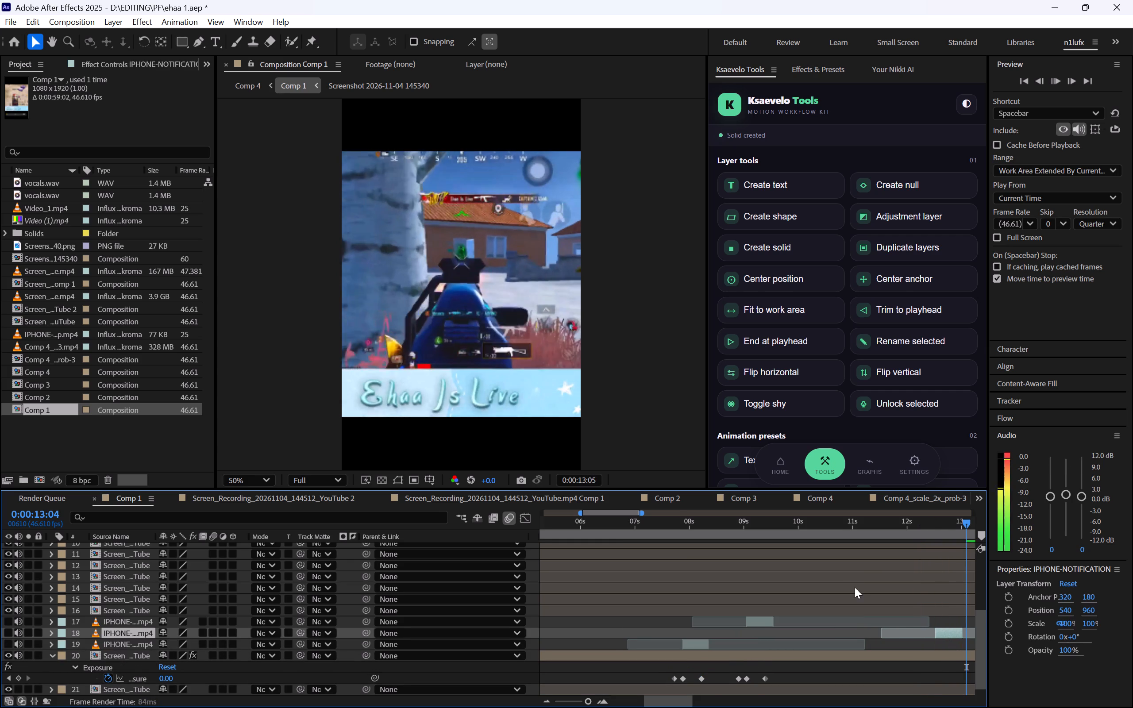
pyautogui.moveTo(728, 631); pyautogui.dragTo(793, 634)
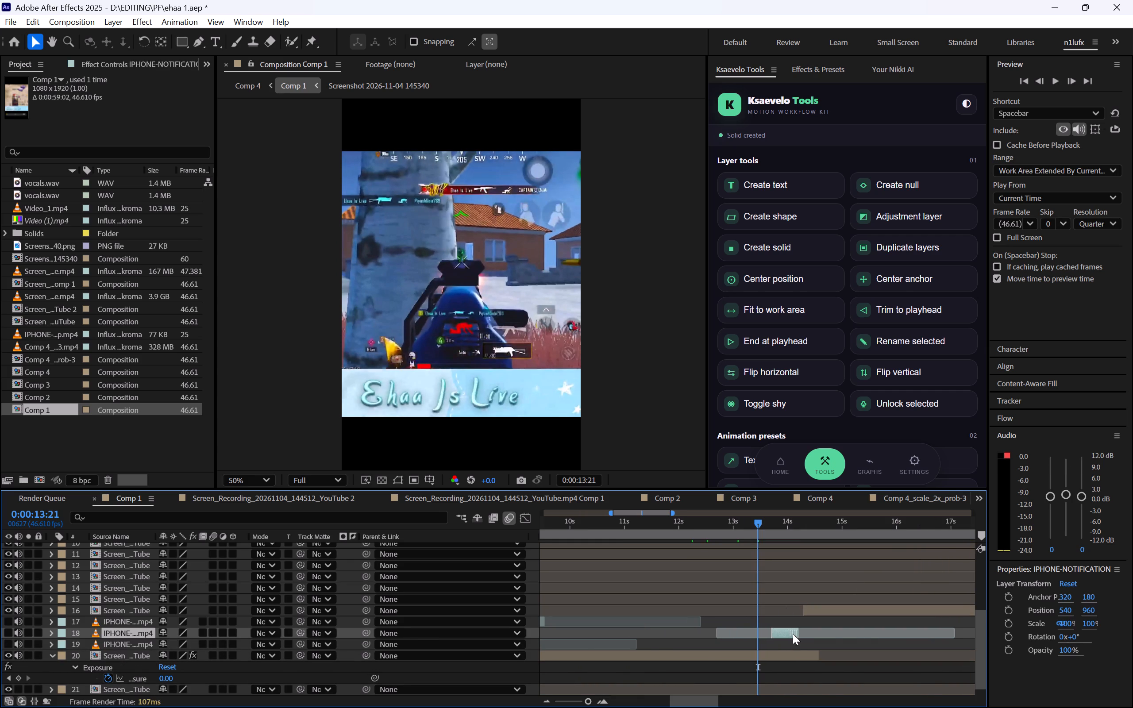
pyautogui.moveTo(793, 634); pyautogui.dragTo(775, 633)
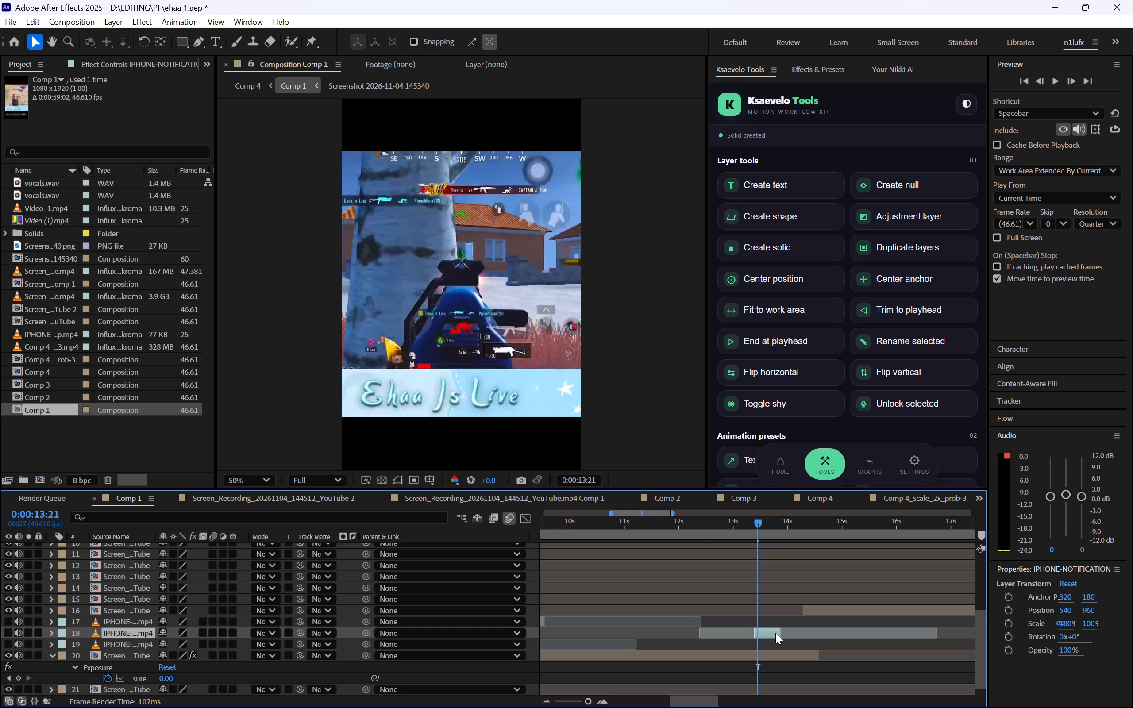
# Paste the Exposure keyframes on screen recording layer 20 at 0:00:13:21 and shift them a few frames earlier.
pyautogui.keyDown('ctrl'); pyautogui.click(759, 657); pyautogui.keyUp('ctrl')
pyautogui.hotkey('ctrl', 'v')
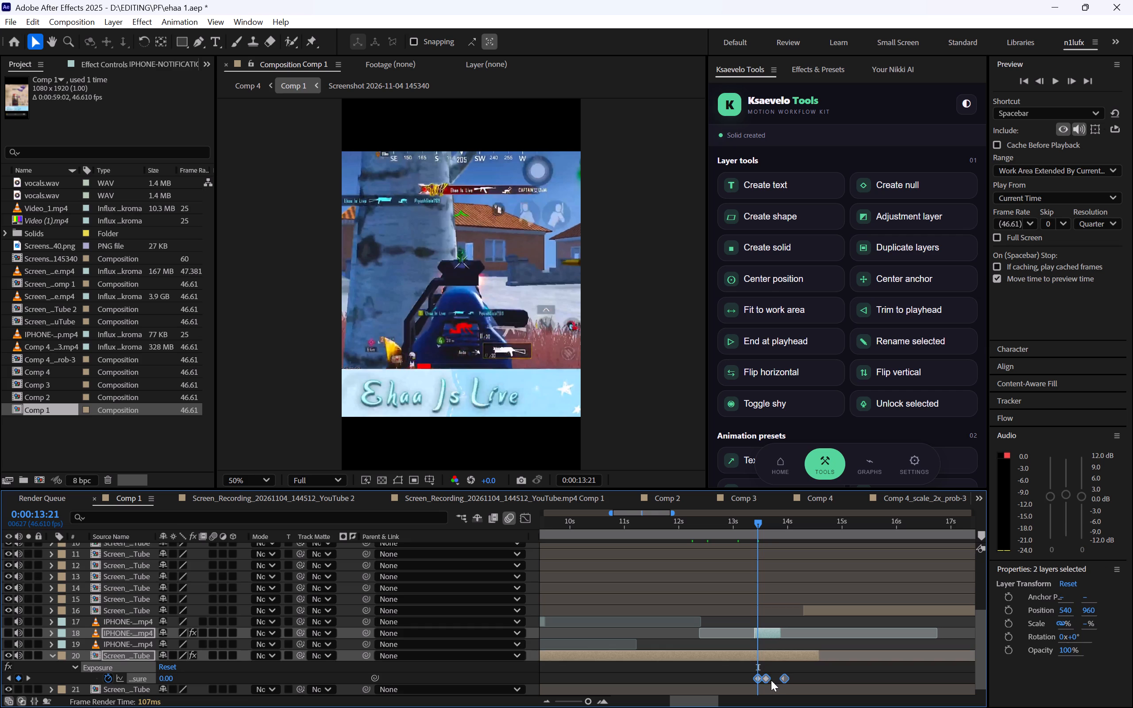
pyautogui.moveTo(765, 678); pyautogui.dragTo(759, 679)
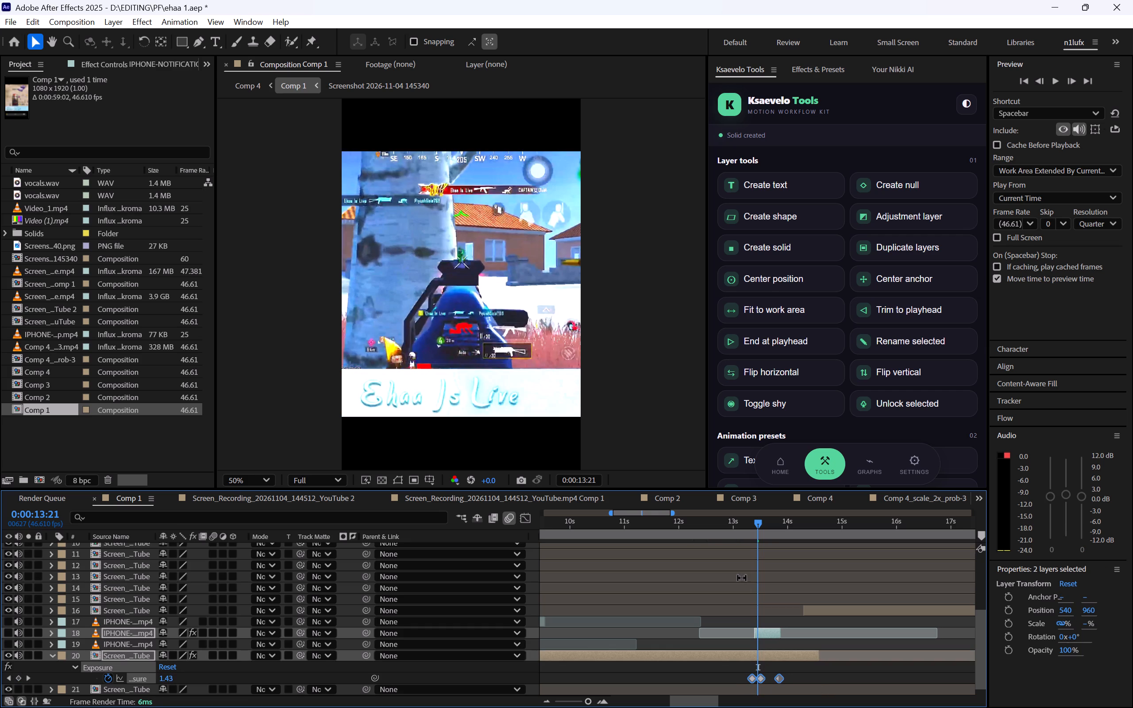
# Play back Comp 1 from about 0:00:12:46 to check the flash and notification timing, stopping at about 0:00:17:02.
pyautogui.click(732, 536)
pyautogui.press('space')
pyautogui.press('space')
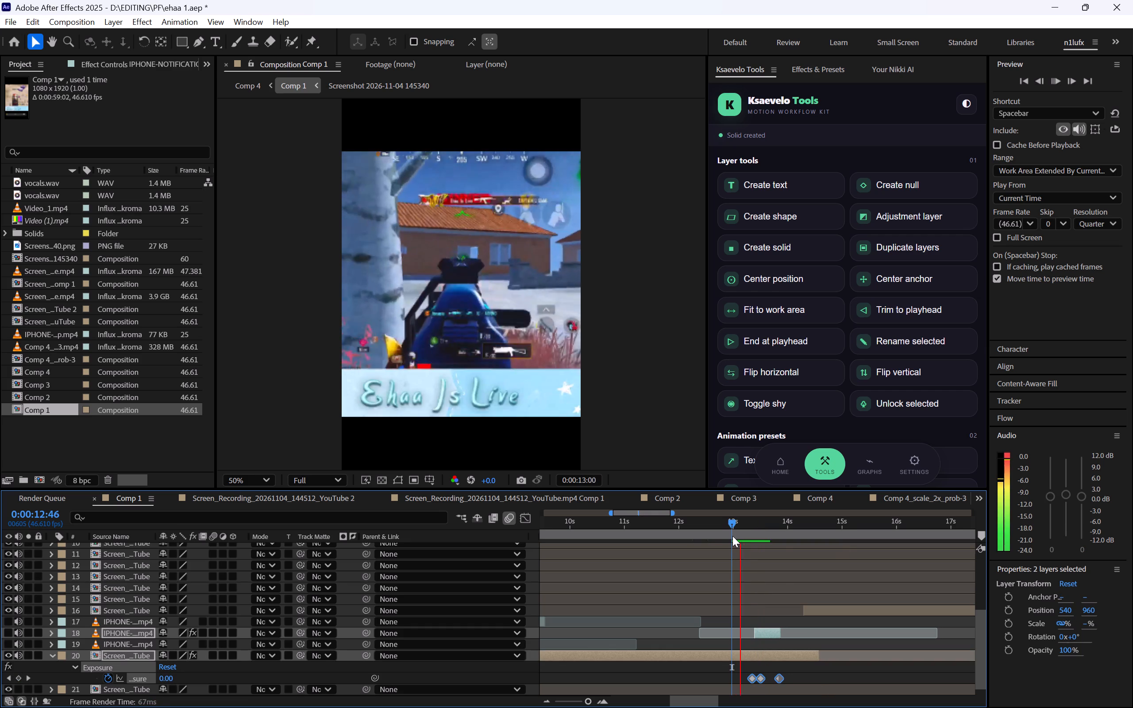
pyautogui.click(732, 536)
pyautogui.press('space')
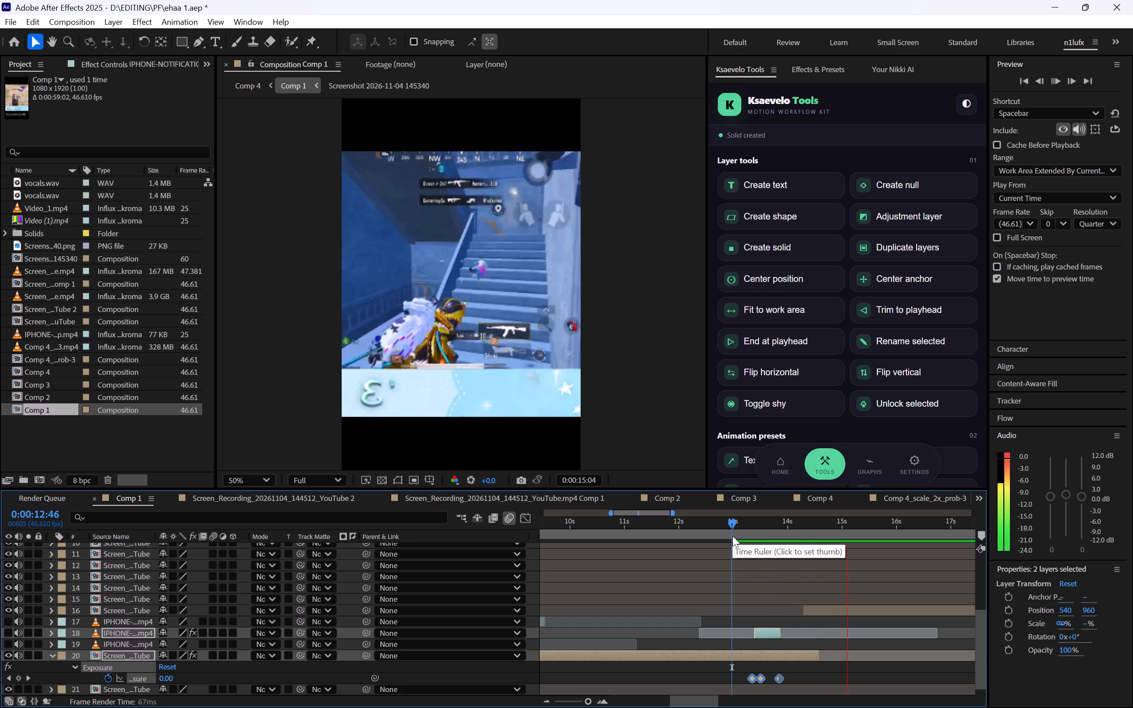
pyautogui.press('space')
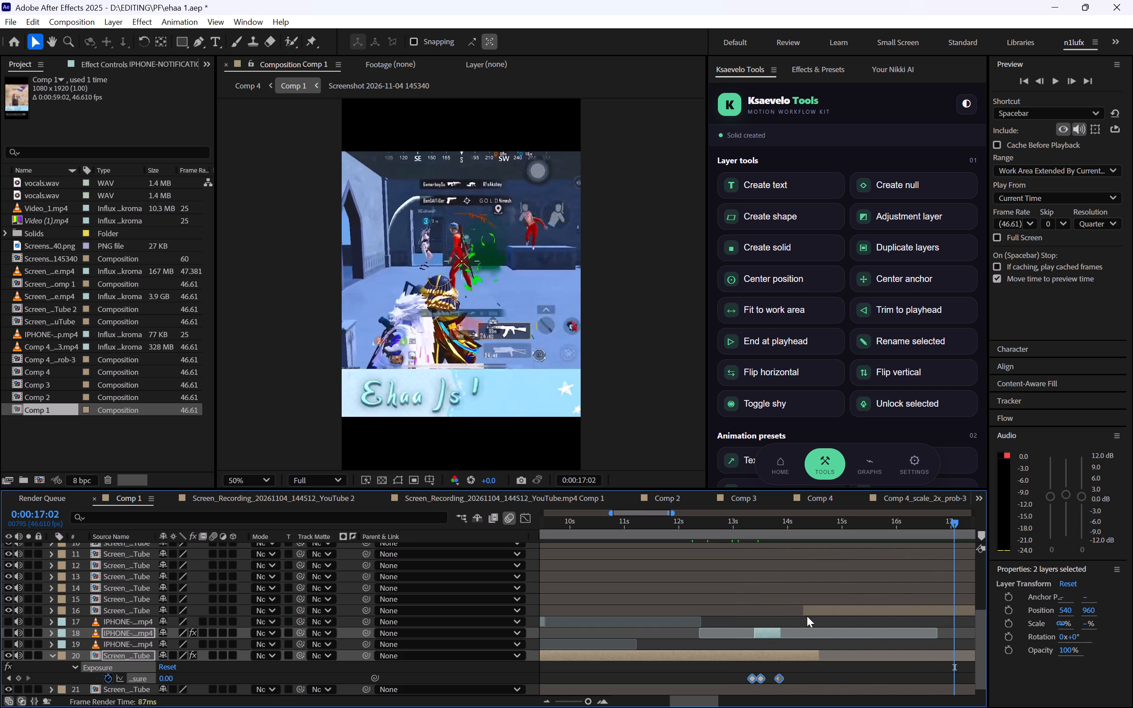
# Paste the Exposure keyframes on screen recording layer 16 at 0:00:17:02 and reveal its keyframed properties.
pyautogui.click(906, 612)
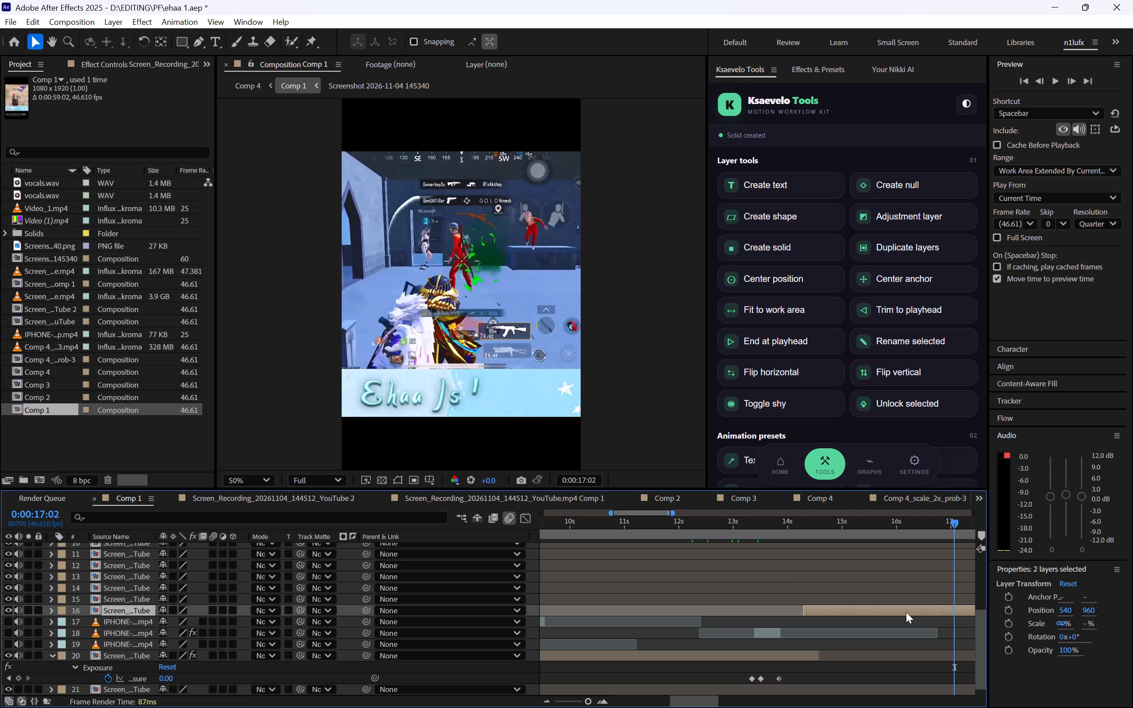
pyautogui.hotkey('ctrl', 'v')
pyautogui.moveTo(628, 512); pyautogui.dragTo(635, 516)
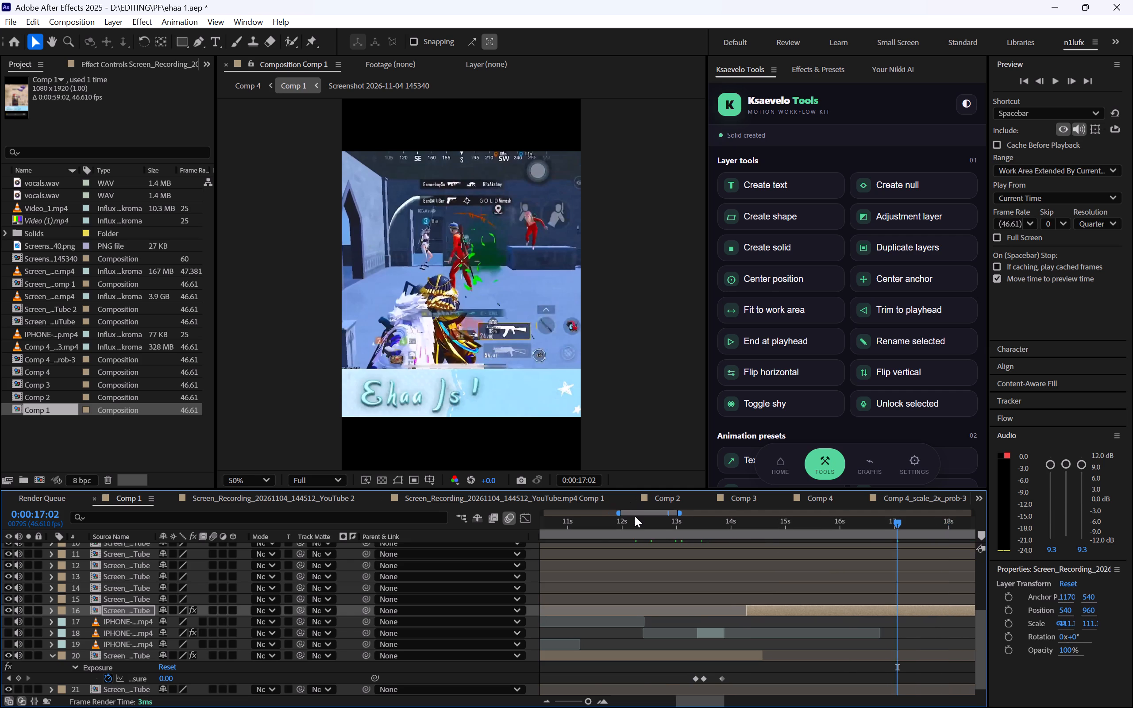
pyautogui.moveTo(635, 516); pyautogui.dragTo(647, 519)
pyautogui.press('u')
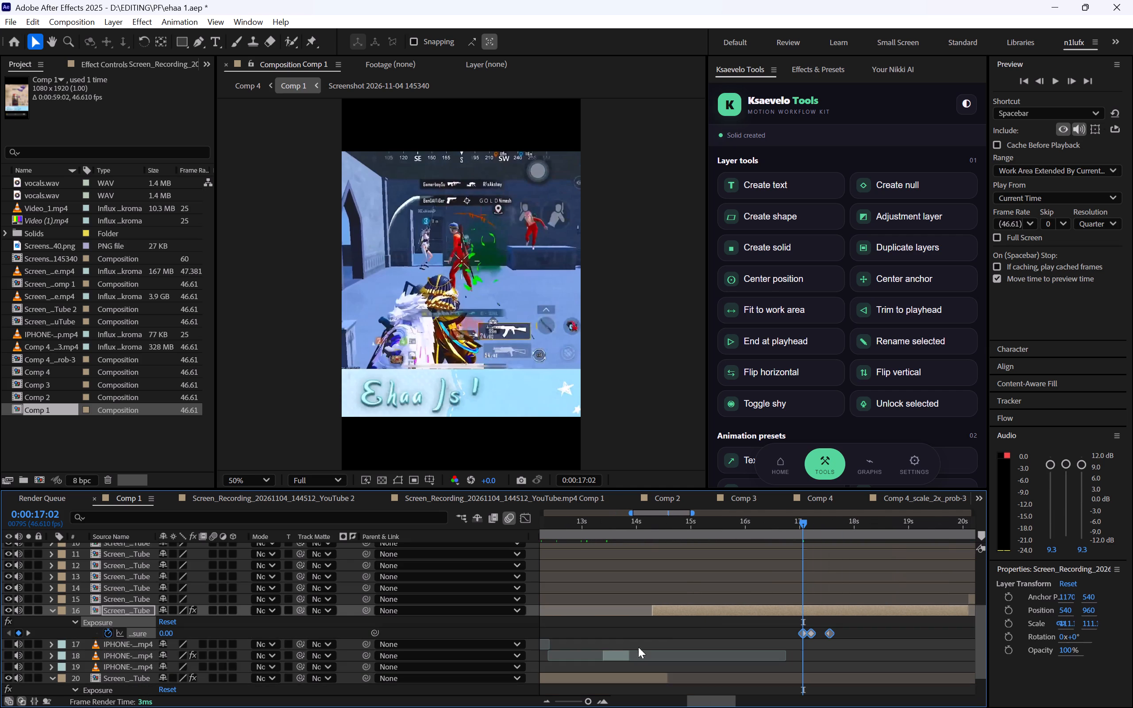
# Duplicate the latest notification sound layer and move the copy to start just after 0:00:17:02, alongside the new Exposure keyframes.
pyautogui.click(613, 660)
pyautogui.hotkey('ctrl', 'd')
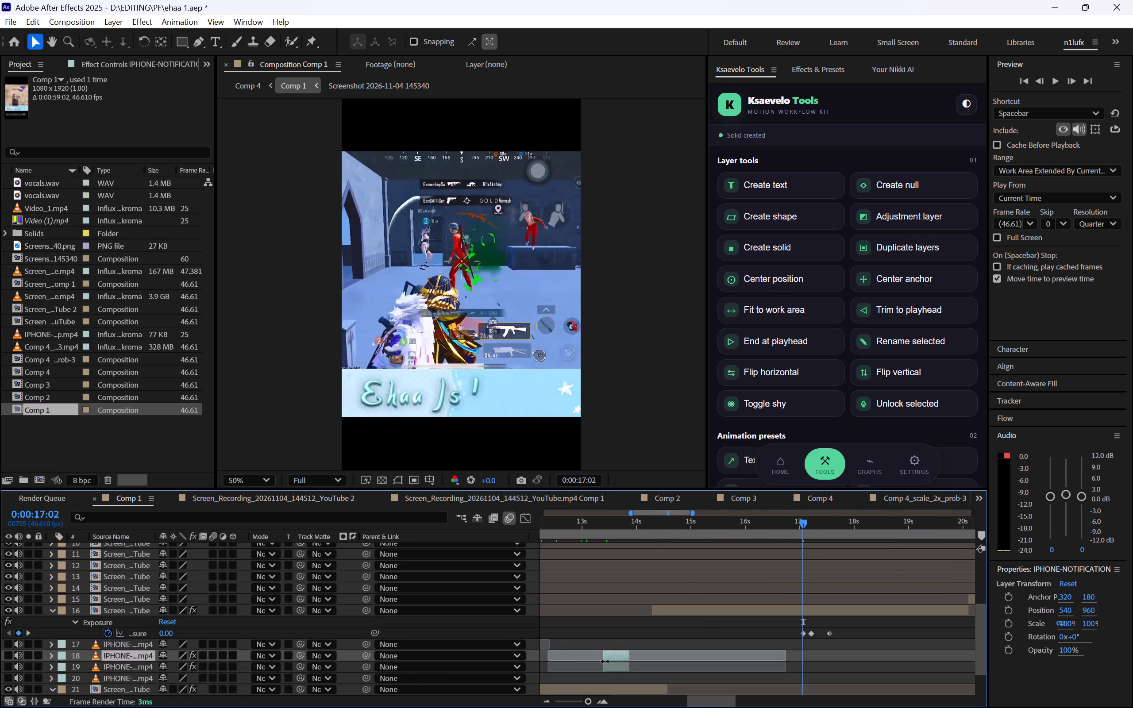
pyautogui.moveTo(617, 658); pyautogui.dragTo(824, 650)
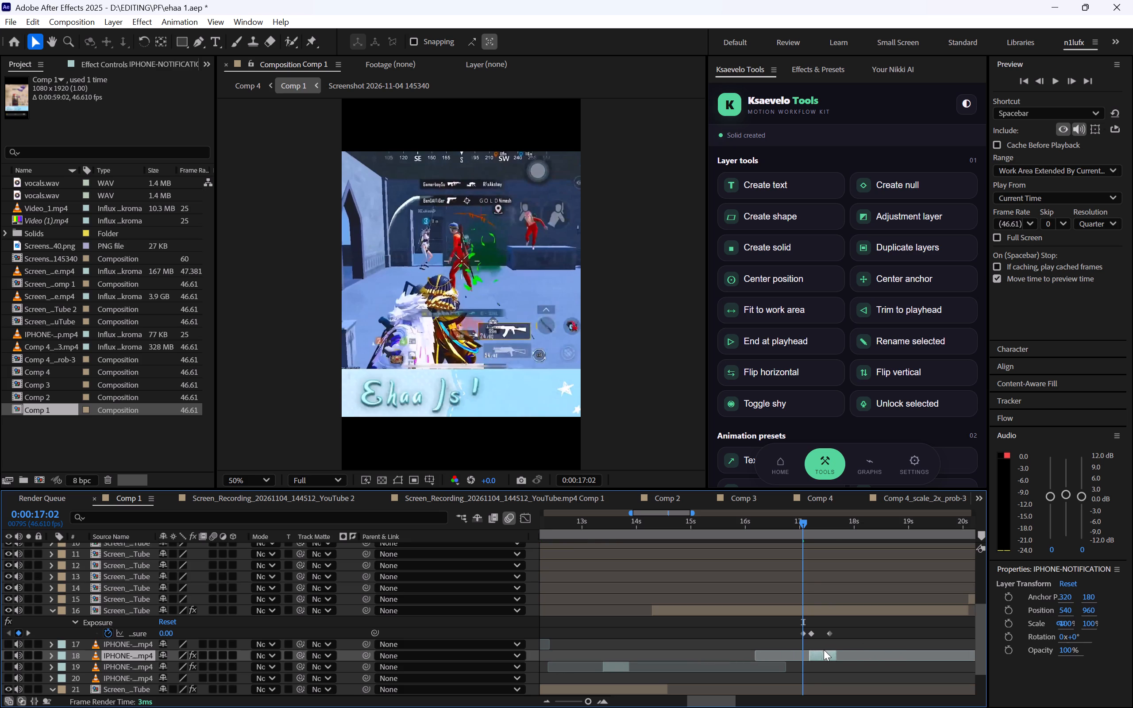
# Replay the section around 0:00:17:00 several times to check the flash against the notification sound.
pyautogui.press('space')
pyautogui.press('space')
pyautogui.click(789, 531)
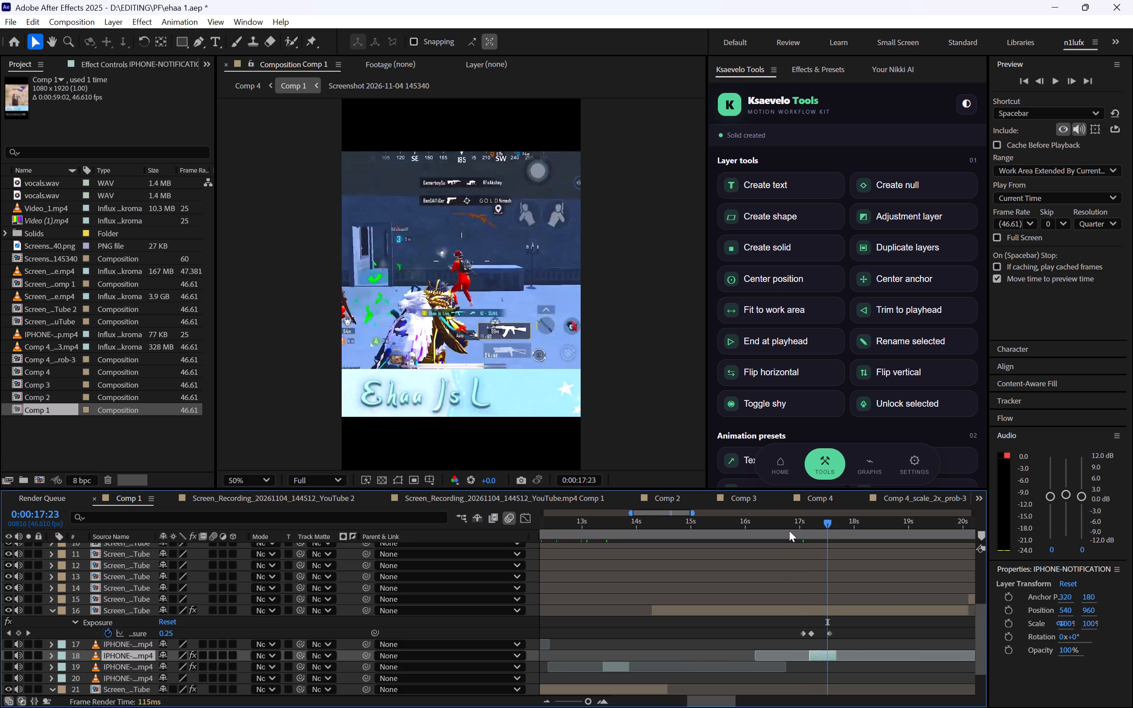
pyautogui.press('space')
pyautogui.press('space')
pyautogui.press('space')
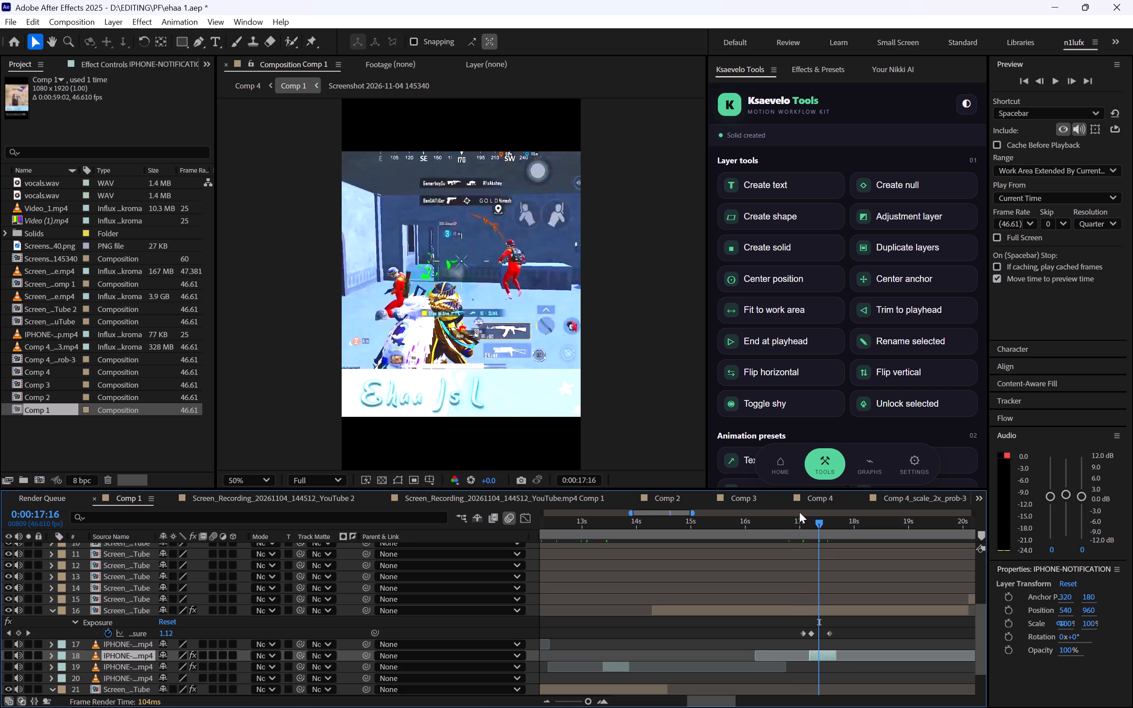
pyautogui.click(786, 520)
pyautogui.press('space')
pyautogui.press('space')
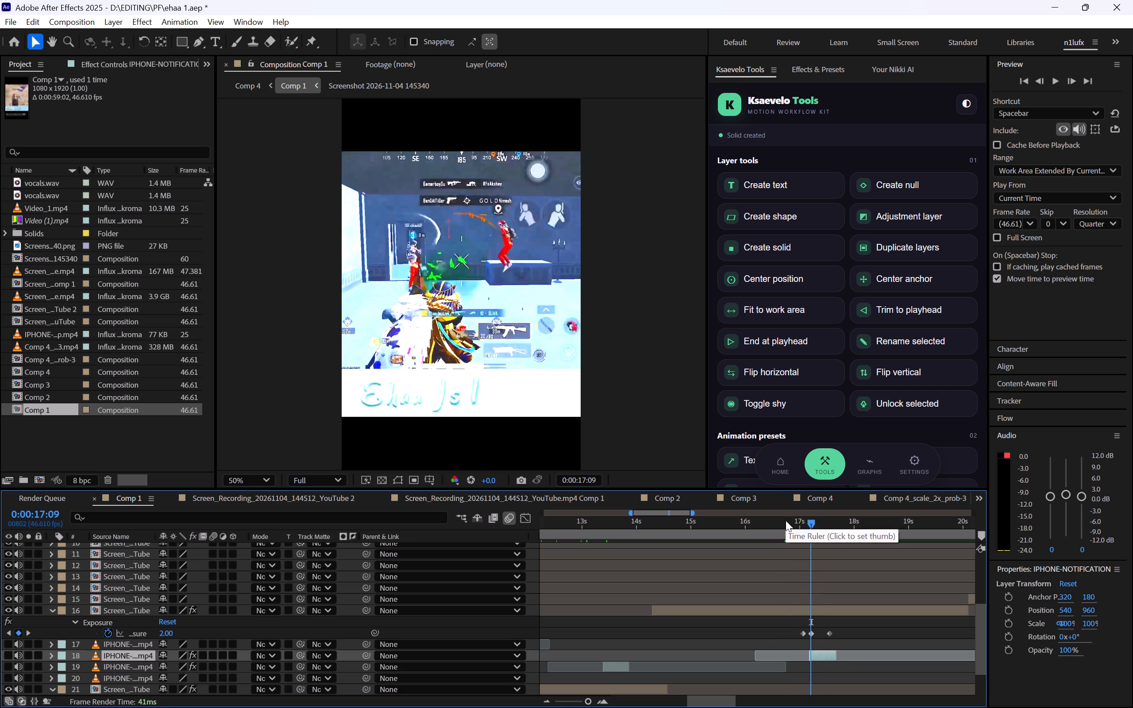
pyautogui.click(785, 520)
pyautogui.press('space')
pyautogui.press('space')
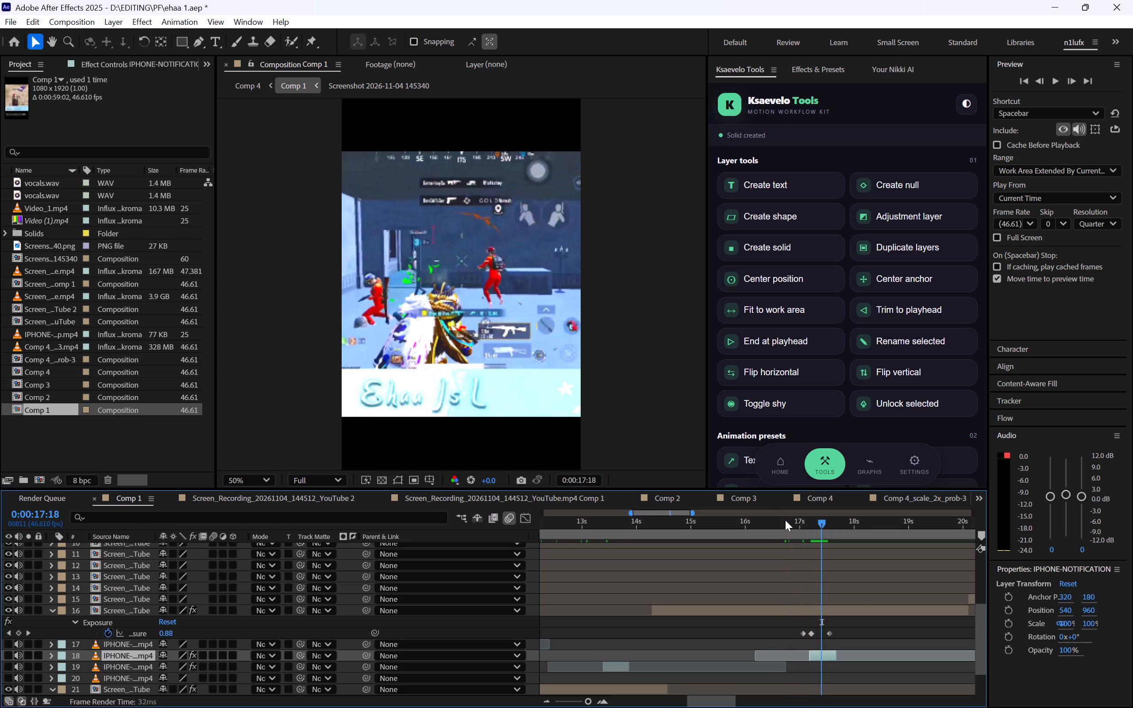
pyautogui.click(762, 527)
pyautogui.press('space')
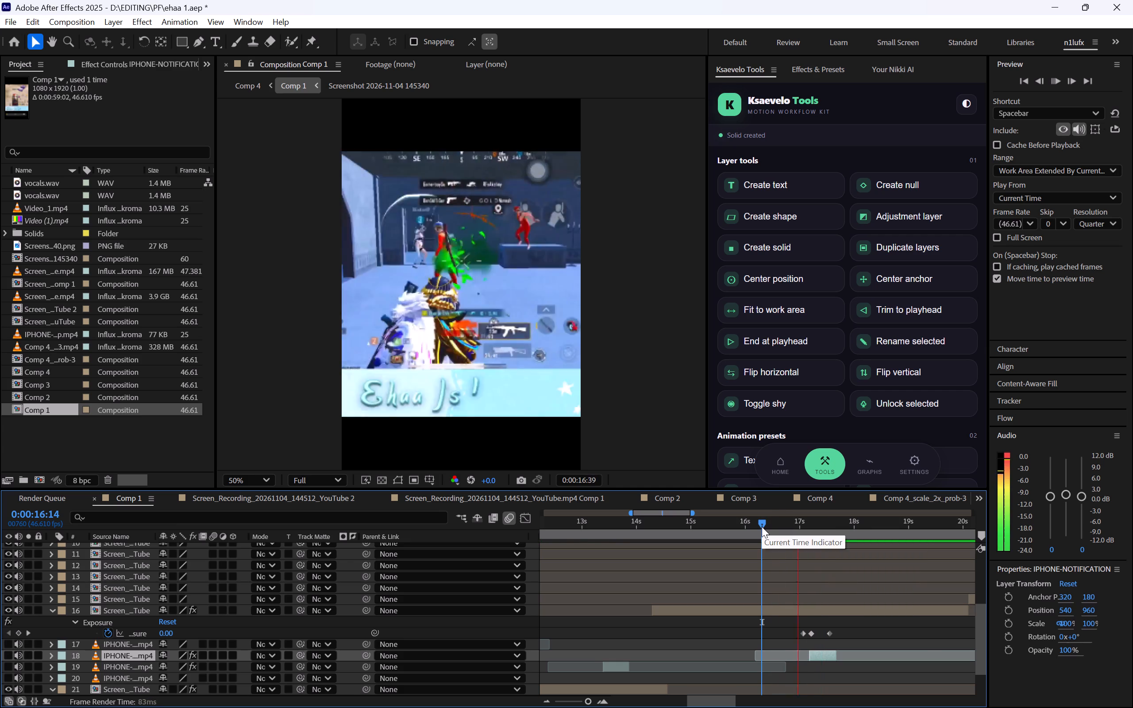
pyautogui.press('space')
# Stop playback at 0:00:18:39, duplicate the selected notification sound layer and move the copy to start at about that time.
pyautogui.press('space')
pyautogui.press('space')
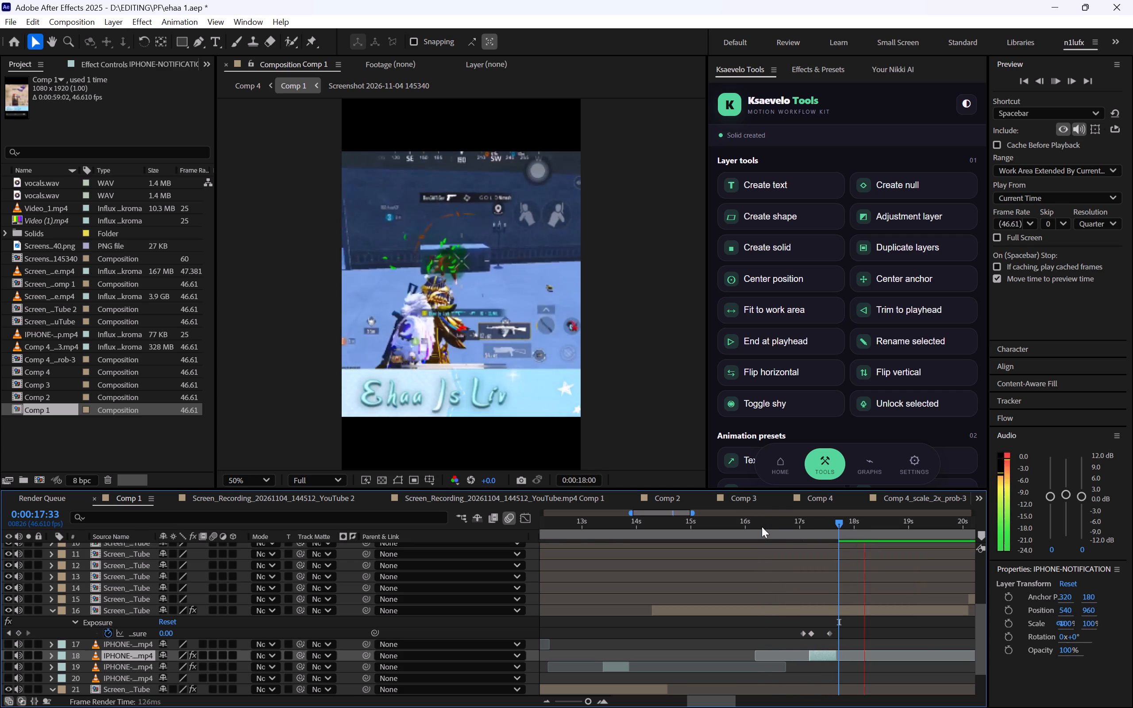
pyautogui.press('space')
pyautogui.press('space')
pyautogui.press('space')
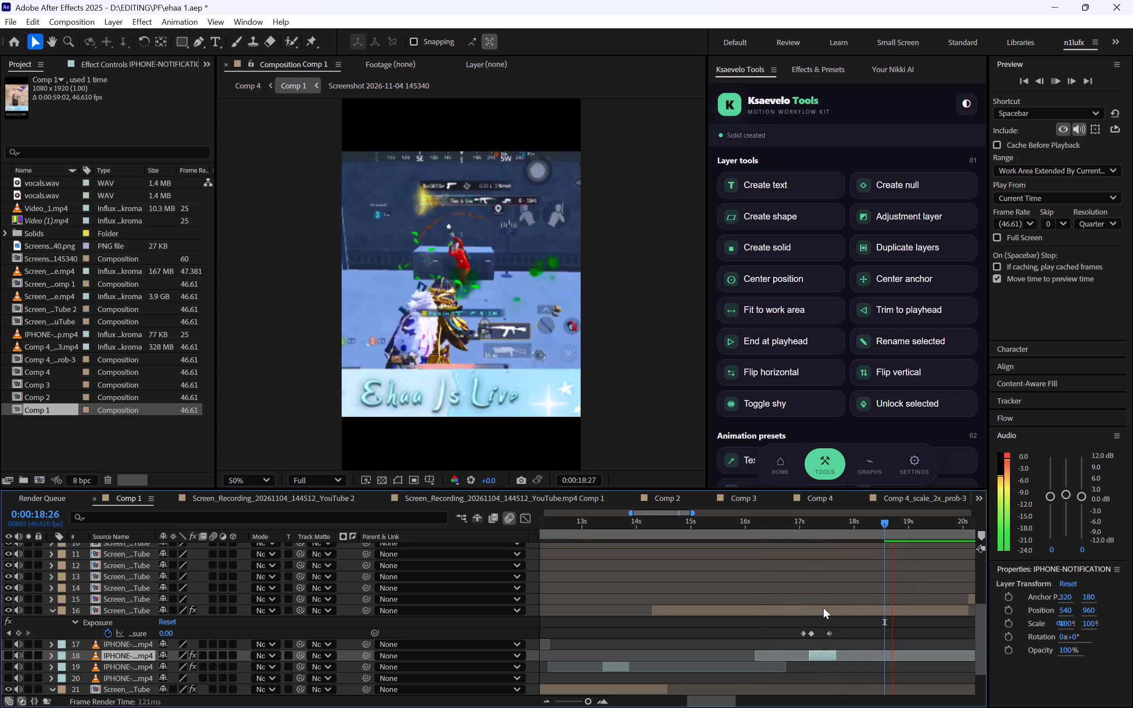
pyautogui.press('space')
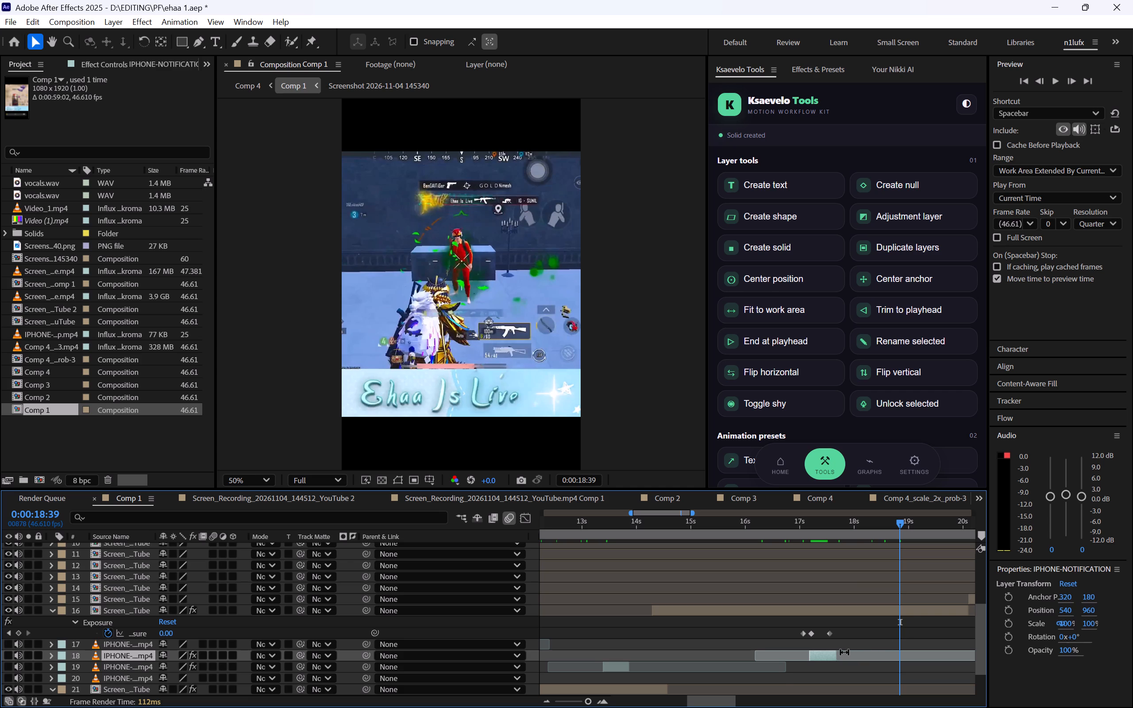
pyautogui.hotkey('ctrl', 'd')
pyautogui.moveTo(830, 655); pyautogui.dragTo(917, 657)
# Paste the Exposure keyframes on screen recording layer 16 at 0:00:18:39.
pyautogui.click(910, 608)
pyautogui.hotkey('ctrl', 'v')
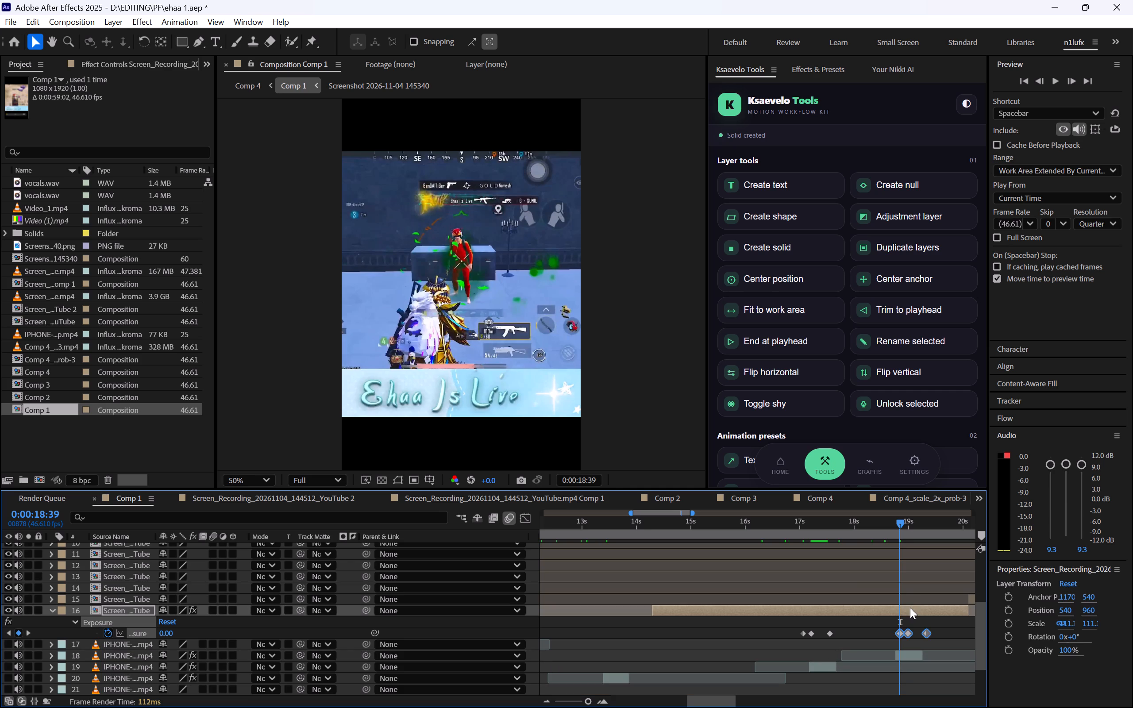
# Play back Comp 1 from about 0:00:16:04 through 0:00:19:15 to check both flashes and notification sounds.
pyautogui.press('space')
pyautogui.click(756, 545)
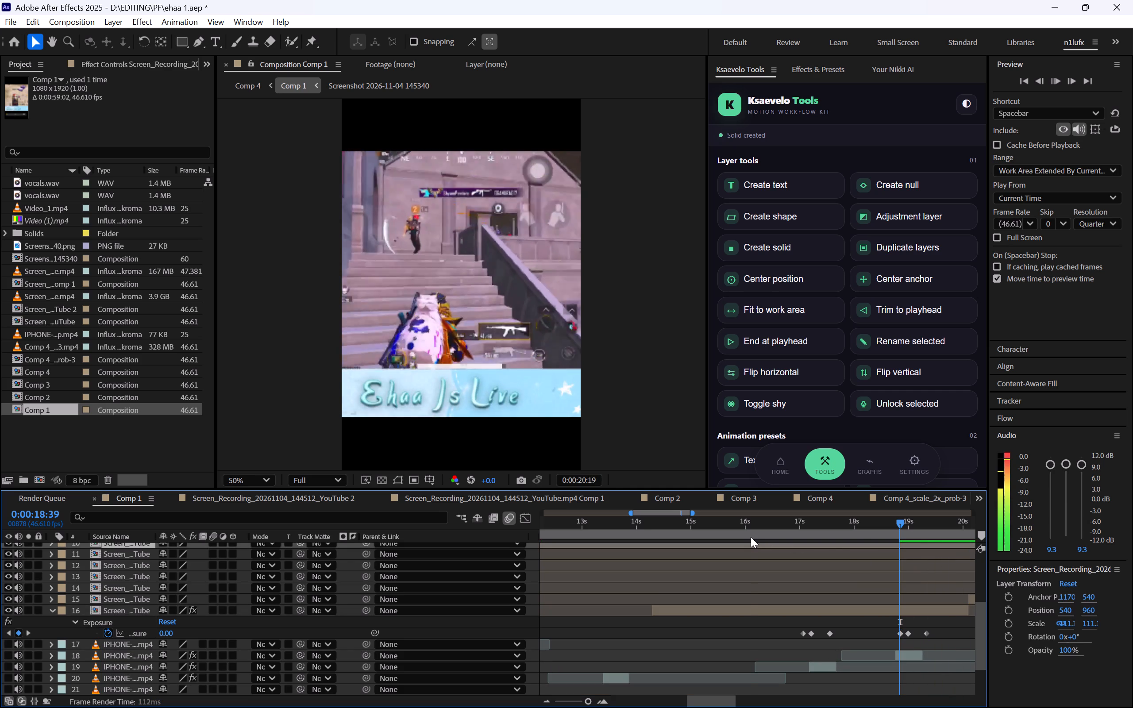
pyautogui.click(750, 536)
pyautogui.press('space')
pyautogui.press('space')
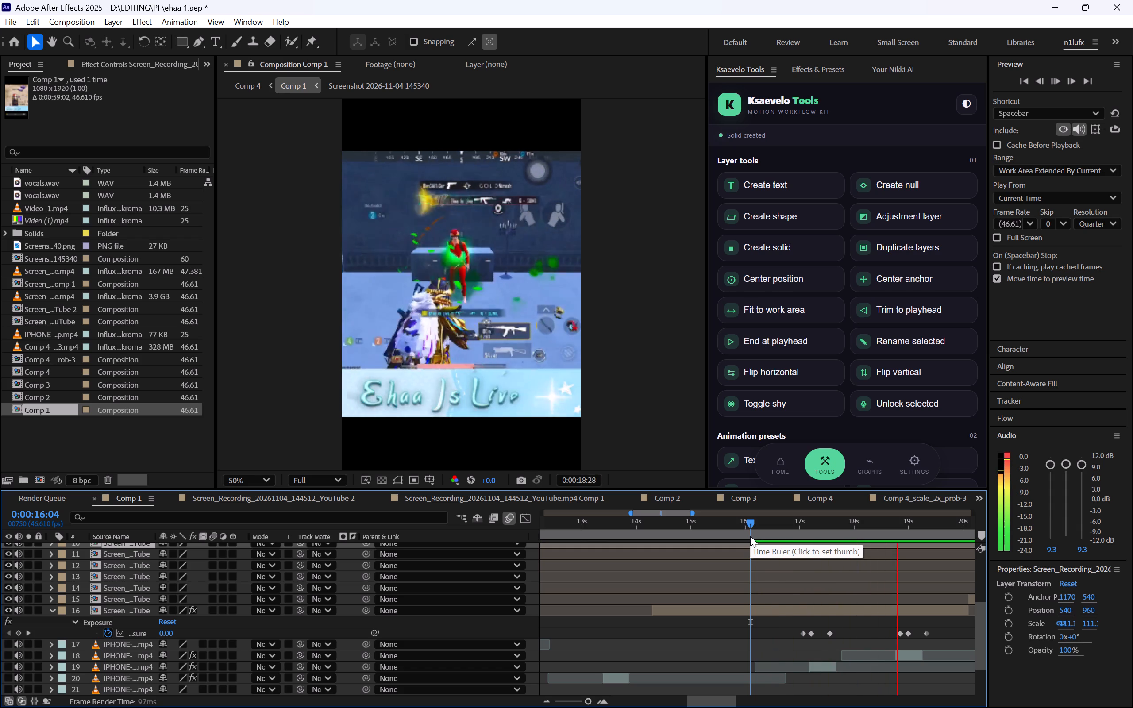
pyautogui.press('space')
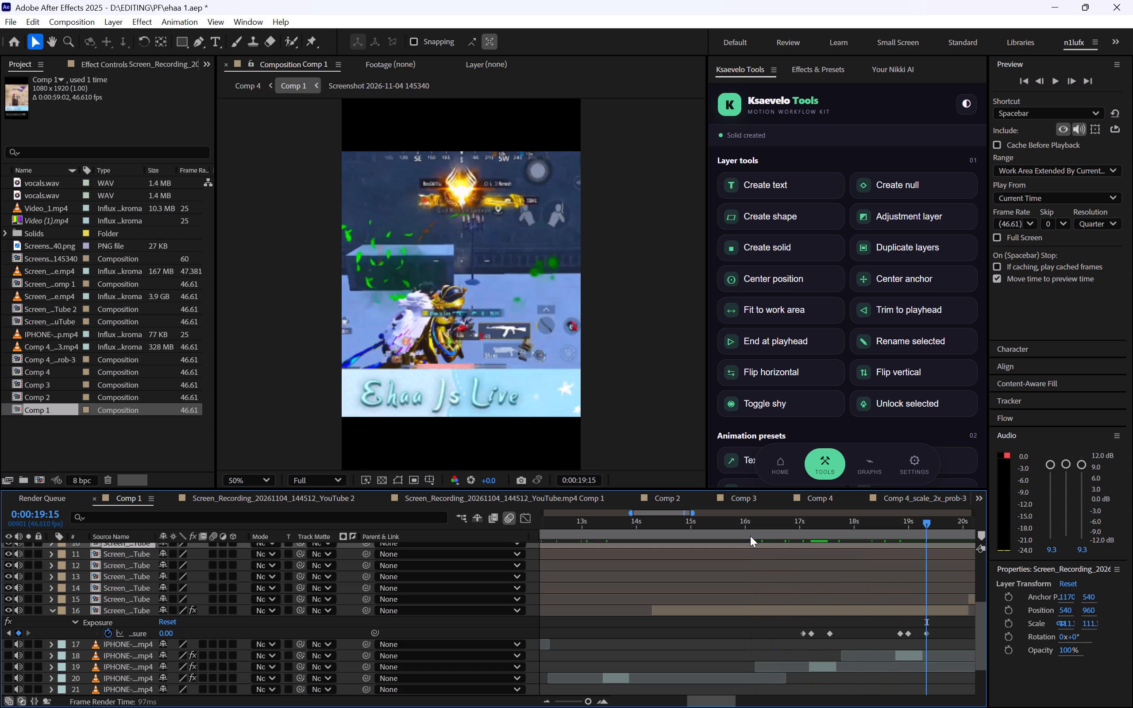
# Raise the left and right audio levels of notification sound layers 17 and 18 to 12 dB.
pyautogui.click(146, 644)
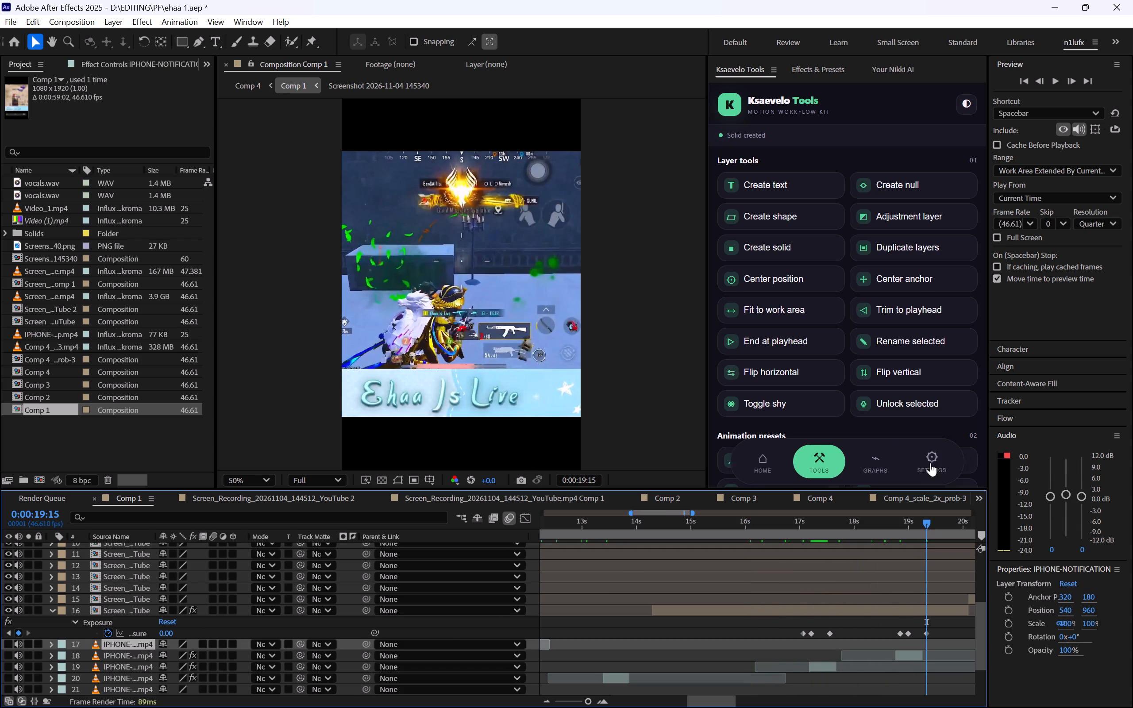
pyautogui.moveTo(1064, 494); pyautogui.dragTo(1057, 443)
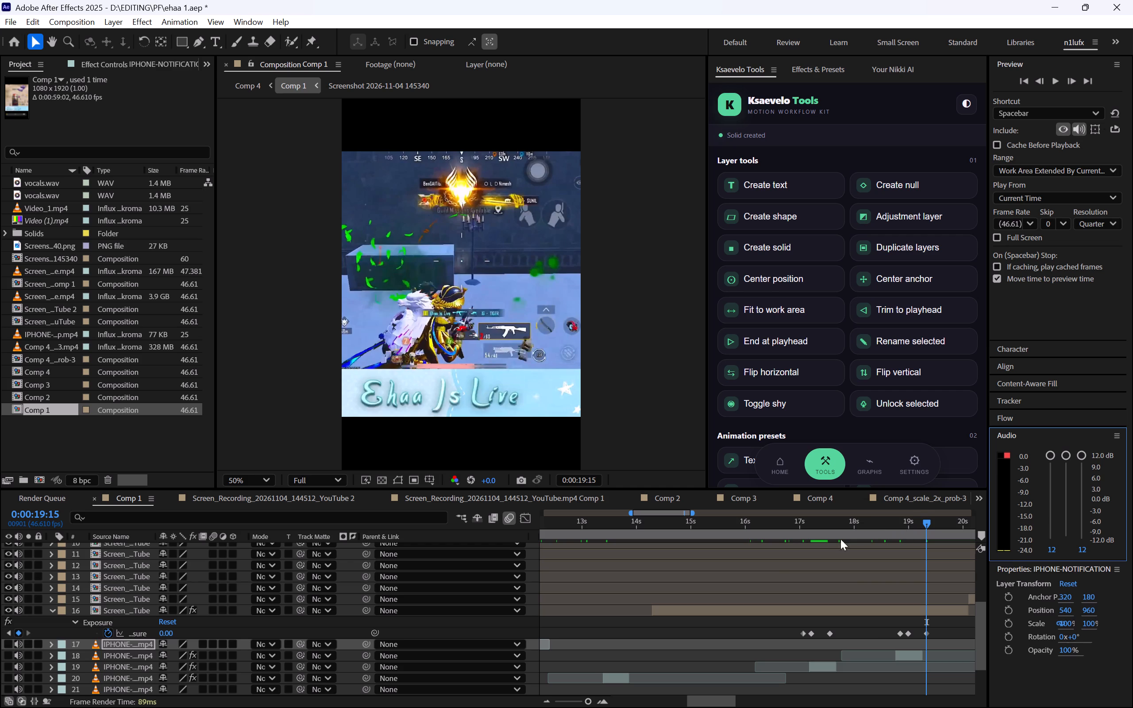
pyautogui.click(918, 658)
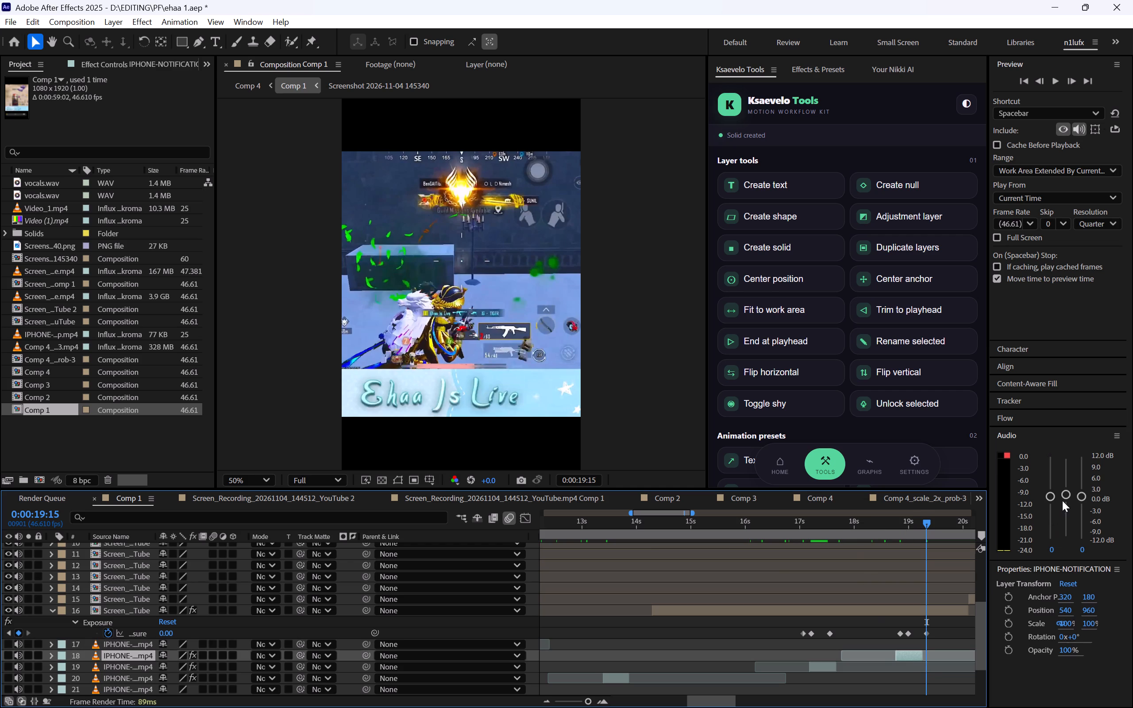
pyautogui.moveTo(1065, 495); pyautogui.dragTo(1050, 450)
# Play back Comp 1 from 0:00:17:09 through 0:00:19:31 to check the louder notification sound.
pyautogui.click(811, 524)
pyautogui.press('space')
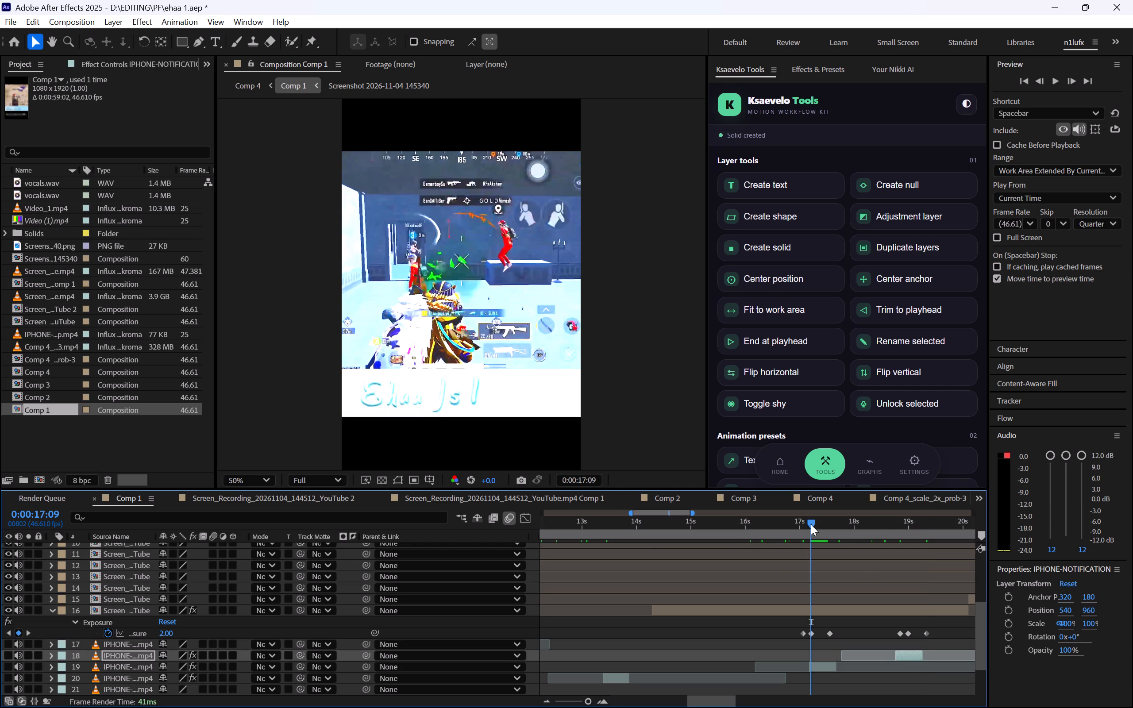
pyautogui.press('space')
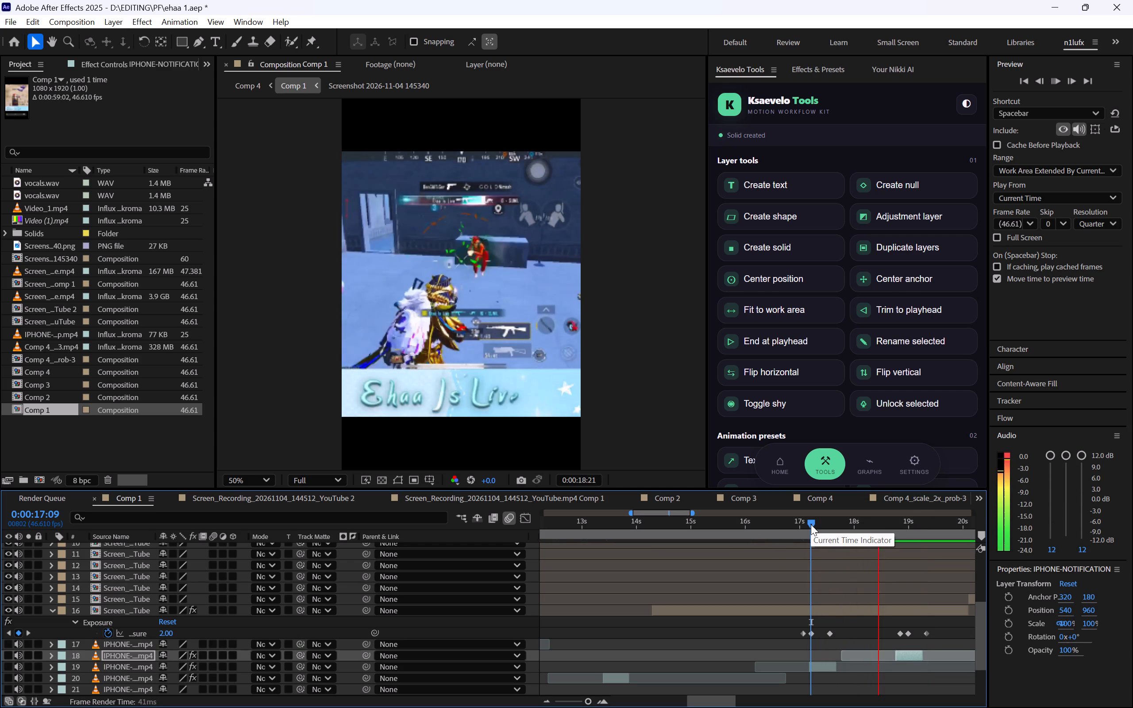
pyautogui.press('space')
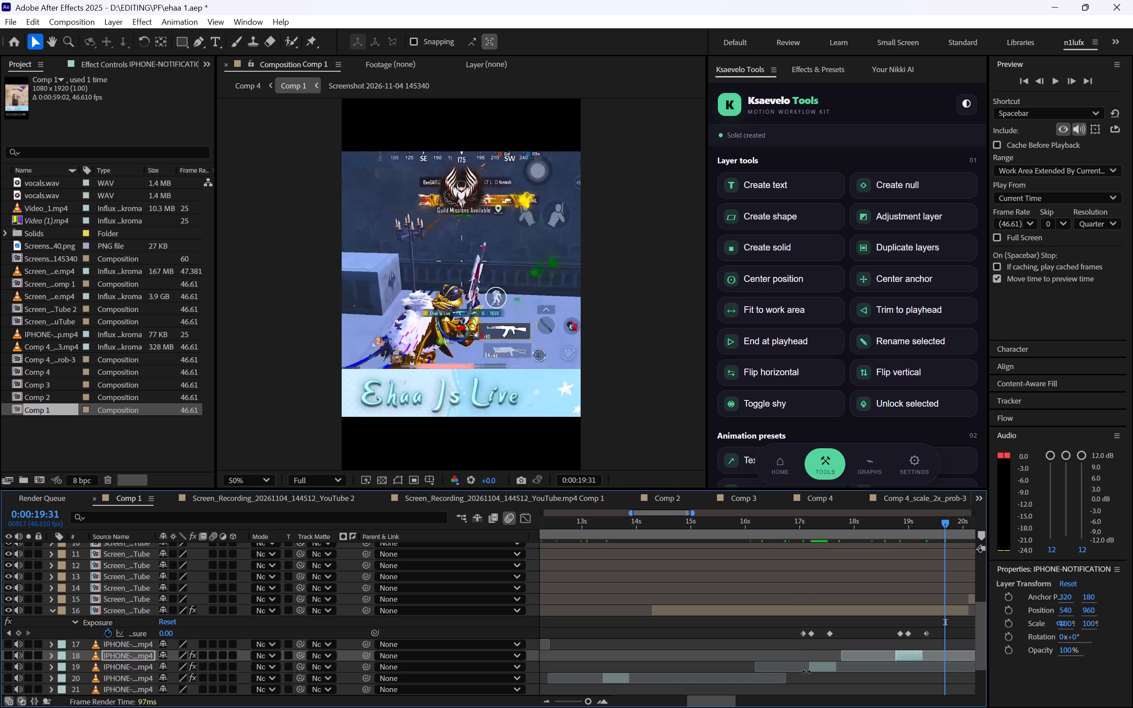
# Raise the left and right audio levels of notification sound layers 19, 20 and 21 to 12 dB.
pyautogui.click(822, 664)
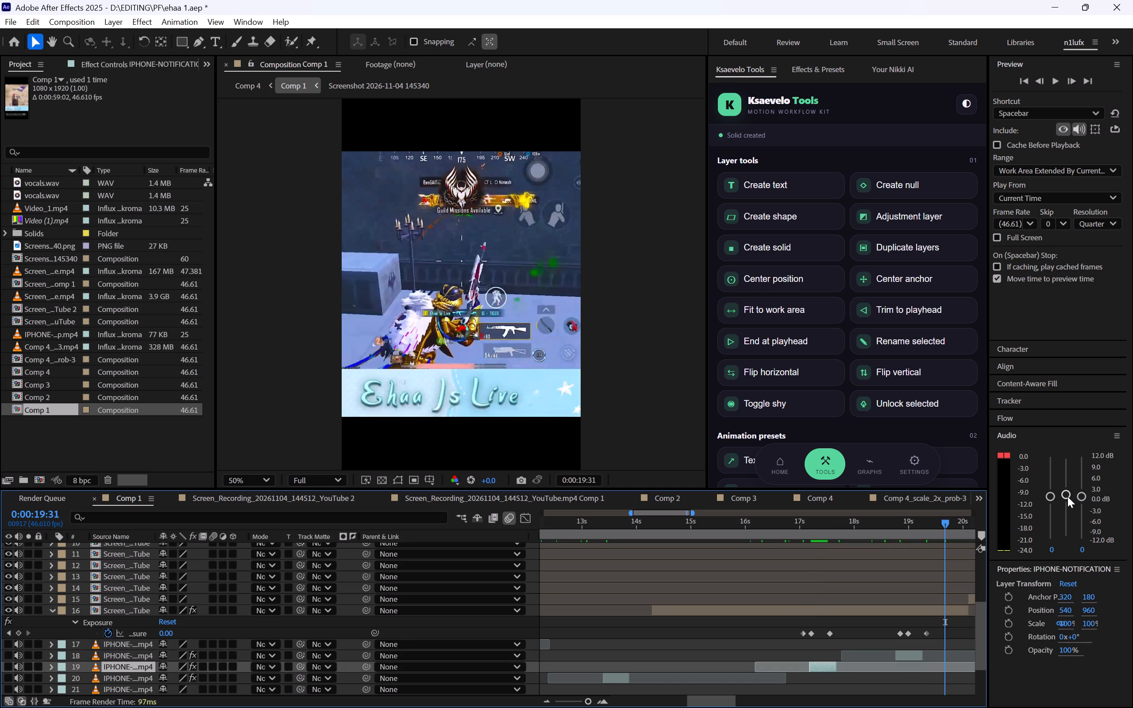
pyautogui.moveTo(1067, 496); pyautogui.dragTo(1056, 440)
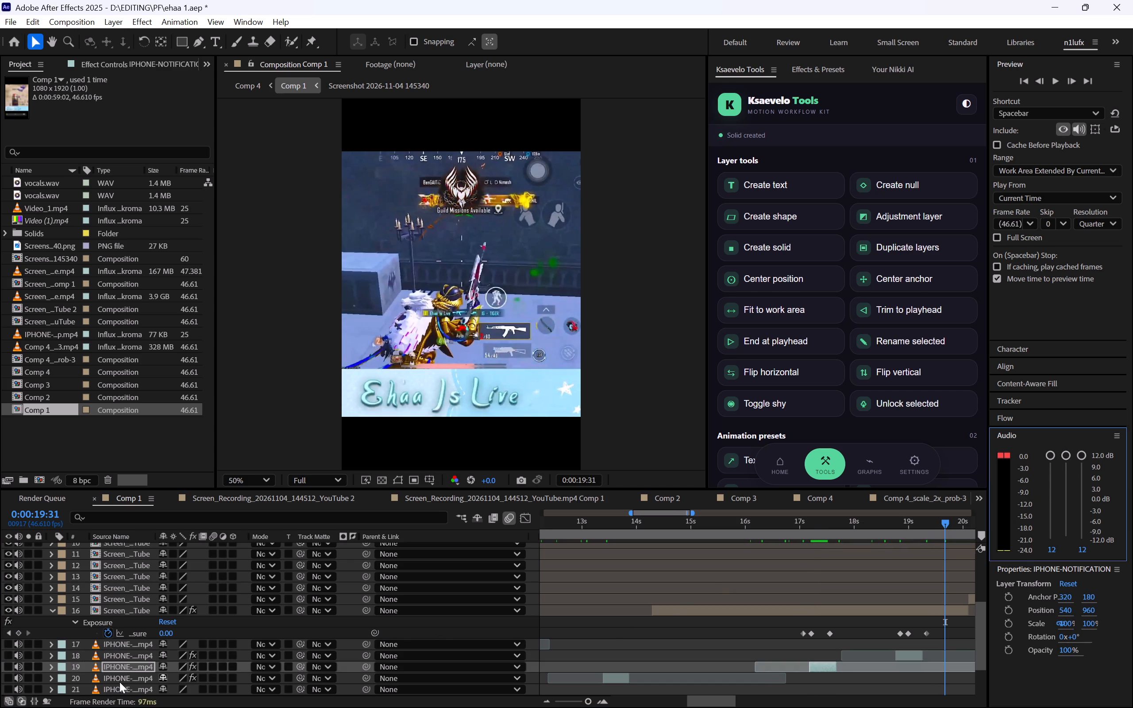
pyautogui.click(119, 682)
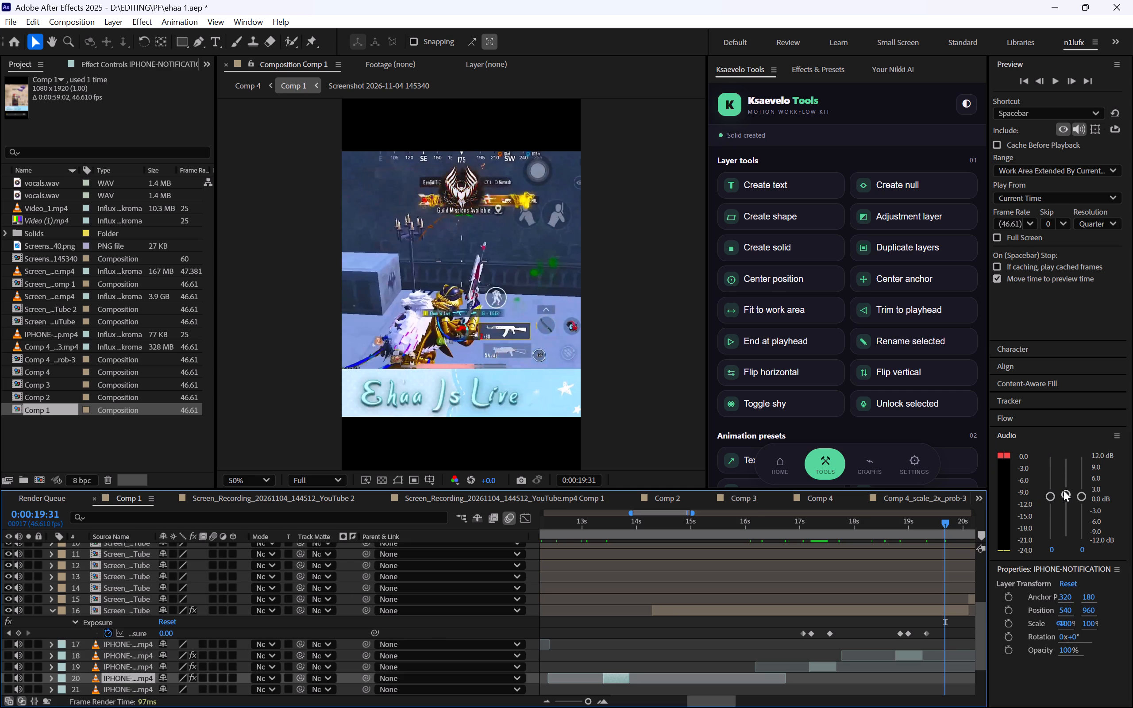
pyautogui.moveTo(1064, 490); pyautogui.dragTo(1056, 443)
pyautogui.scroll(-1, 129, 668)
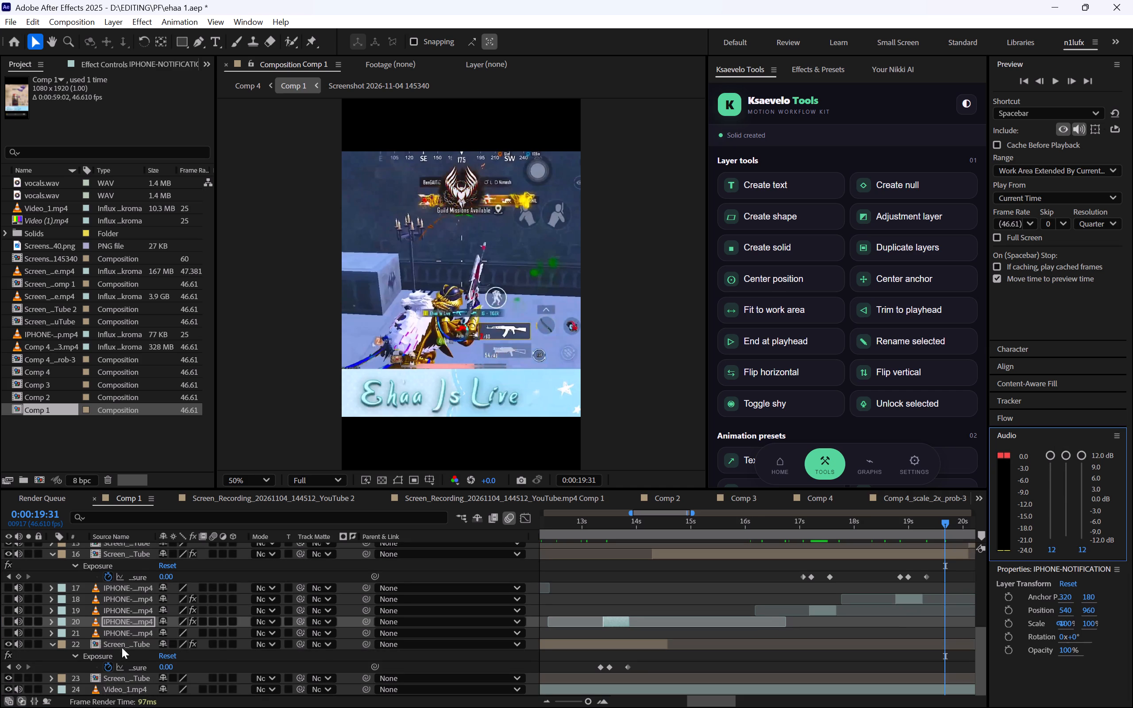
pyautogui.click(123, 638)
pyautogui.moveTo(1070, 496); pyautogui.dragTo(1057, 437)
# Play back Comp 1 from the beginning and again from 0:00:04:24 through 0:00:08:03 to check the audio balance.
pyautogui.moveTo(593, 533); pyautogui.dragTo(517, 543)
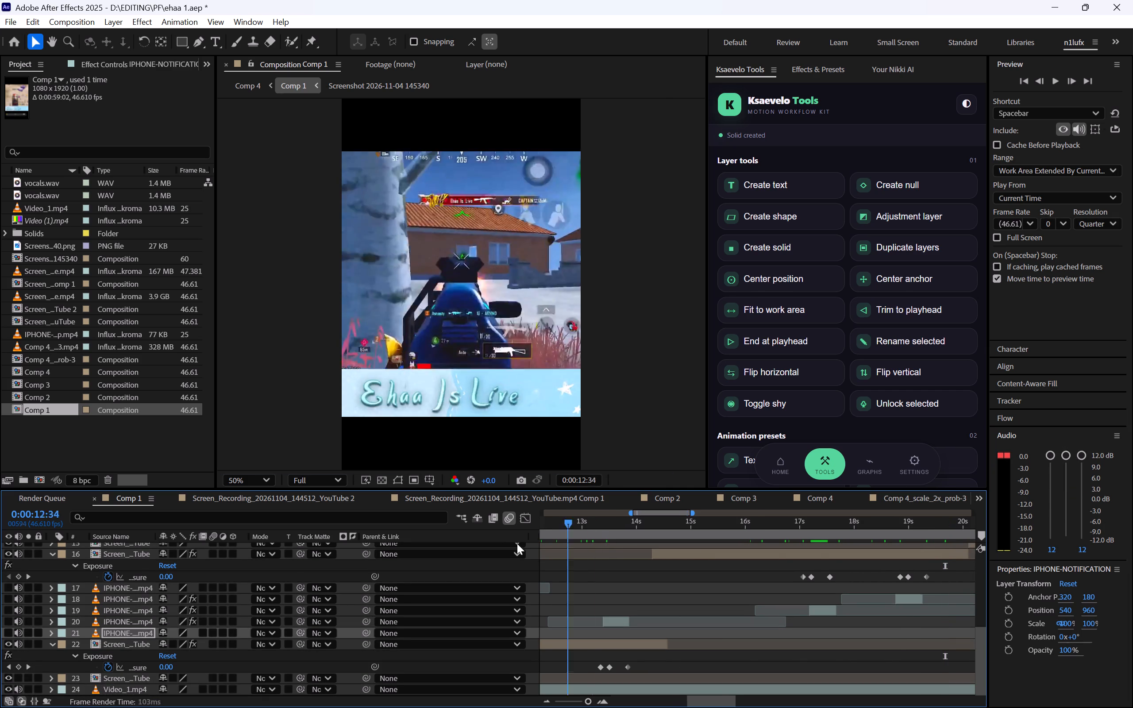
pyautogui.moveTo(517, 543); pyautogui.dragTo(348, 599)
pyautogui.press('space')
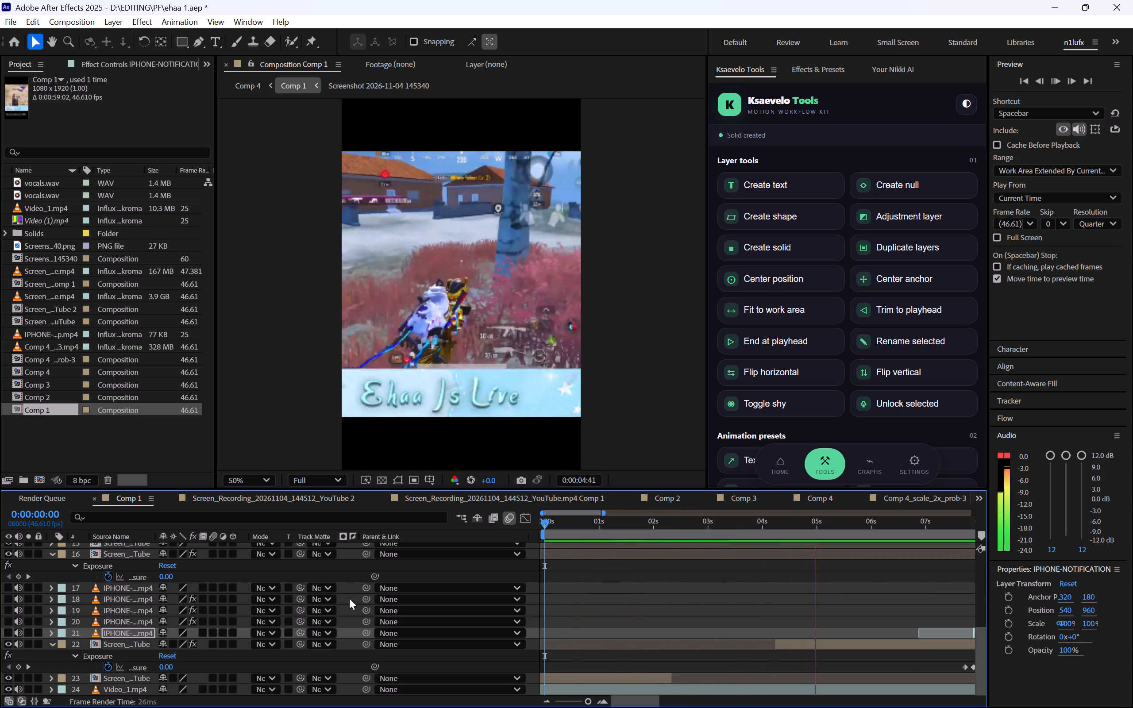
pyautogui.press('Right')
pyautogui.press('Down')
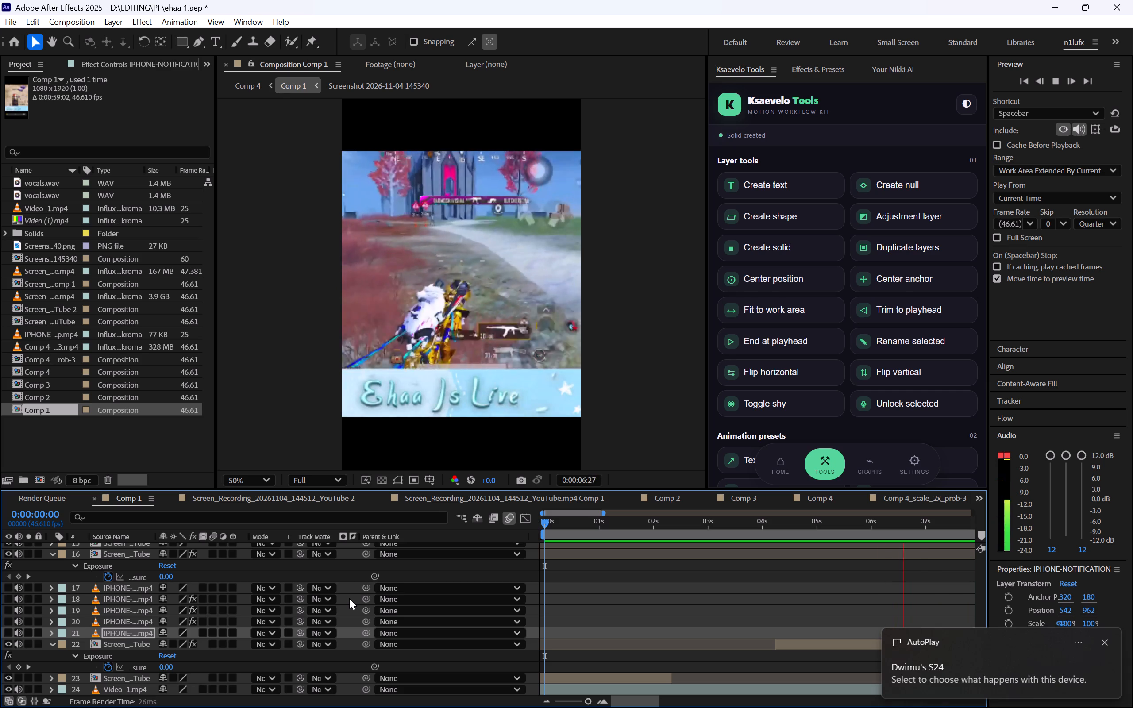
pyautogui.press('space')
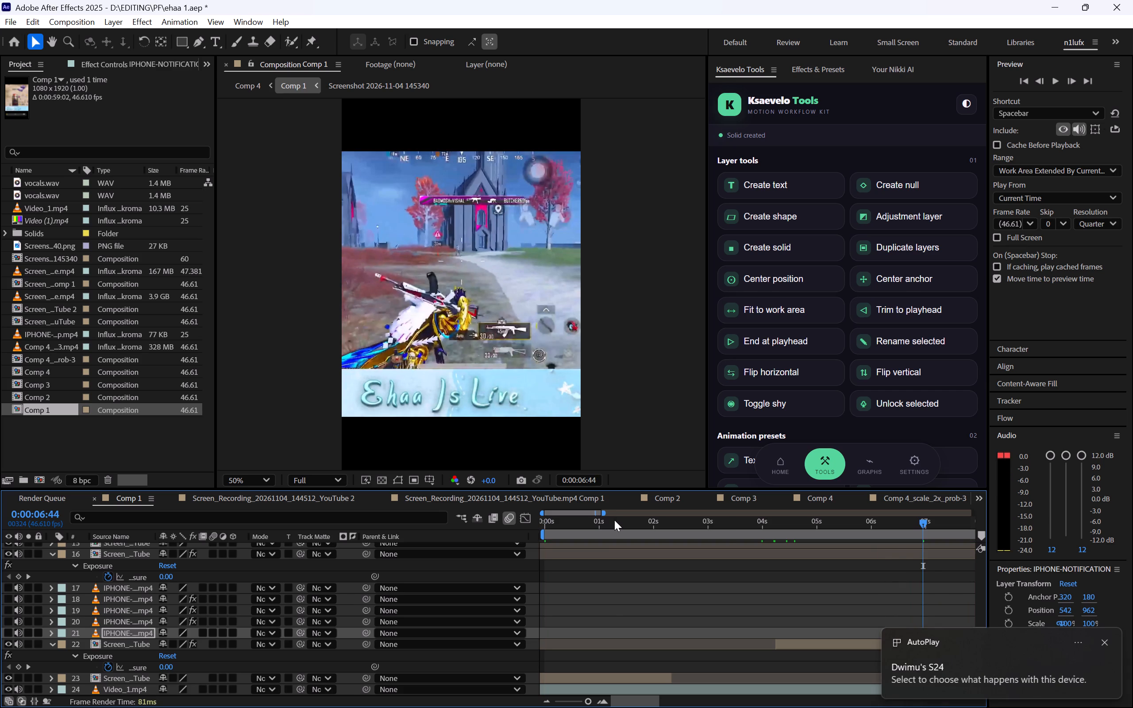
pyautogui.click(614, 521)
pyautogui.moveTo(614, 521); pyautogui.dragTo(793, 513)
pyautogui.press('space')
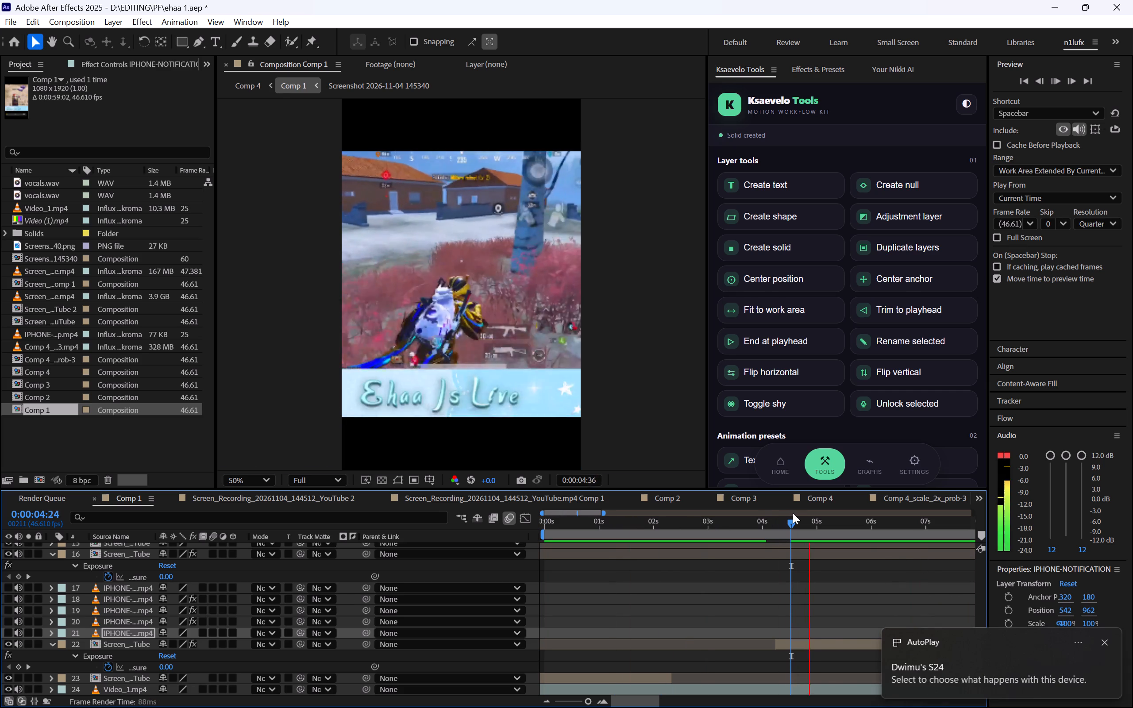
pyautogui.click(1099, 640)
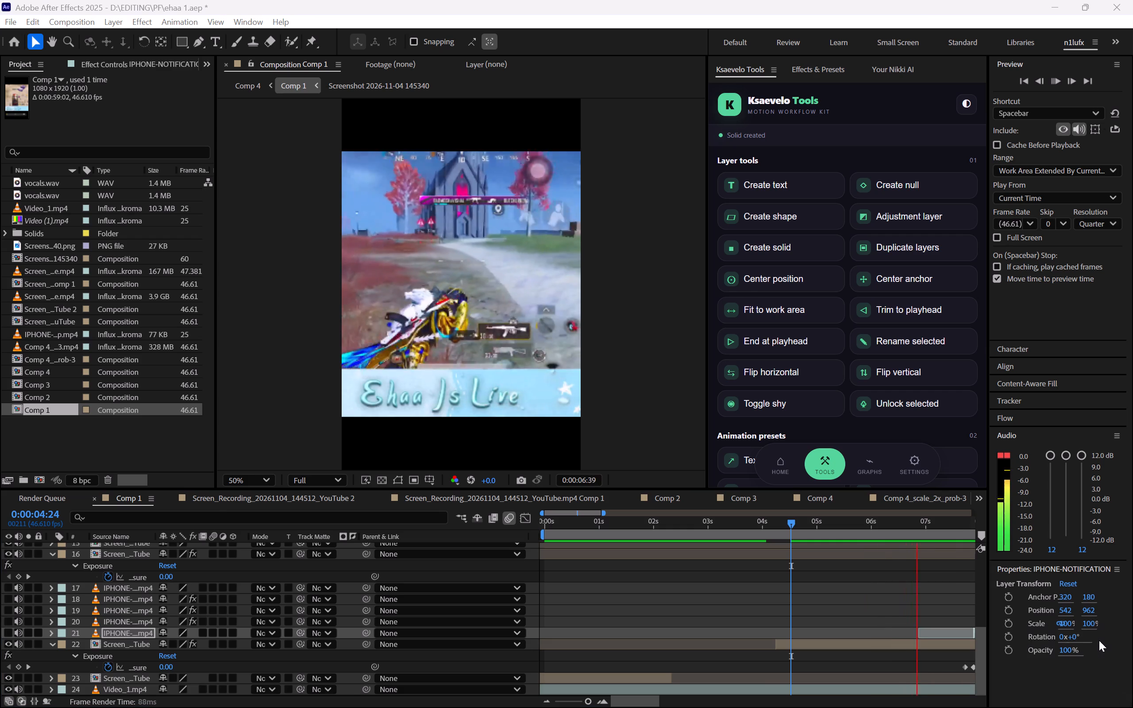
pyautogui.press('space')
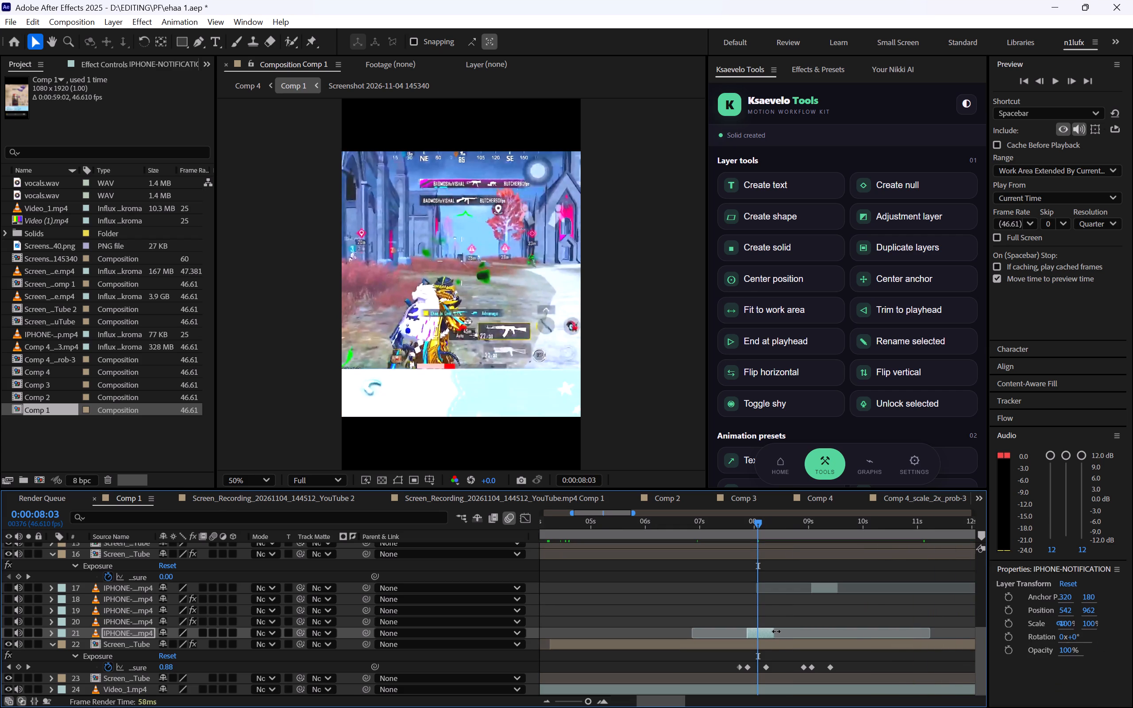
# Extend the end of notification sound layer 21 to about 8.8 seconds and of layer 17 to about 9.9 seconds.
pyautogui.moveTo(776, 631); pyautogui.dragTo(800, 627)
pyautogui.press('space')
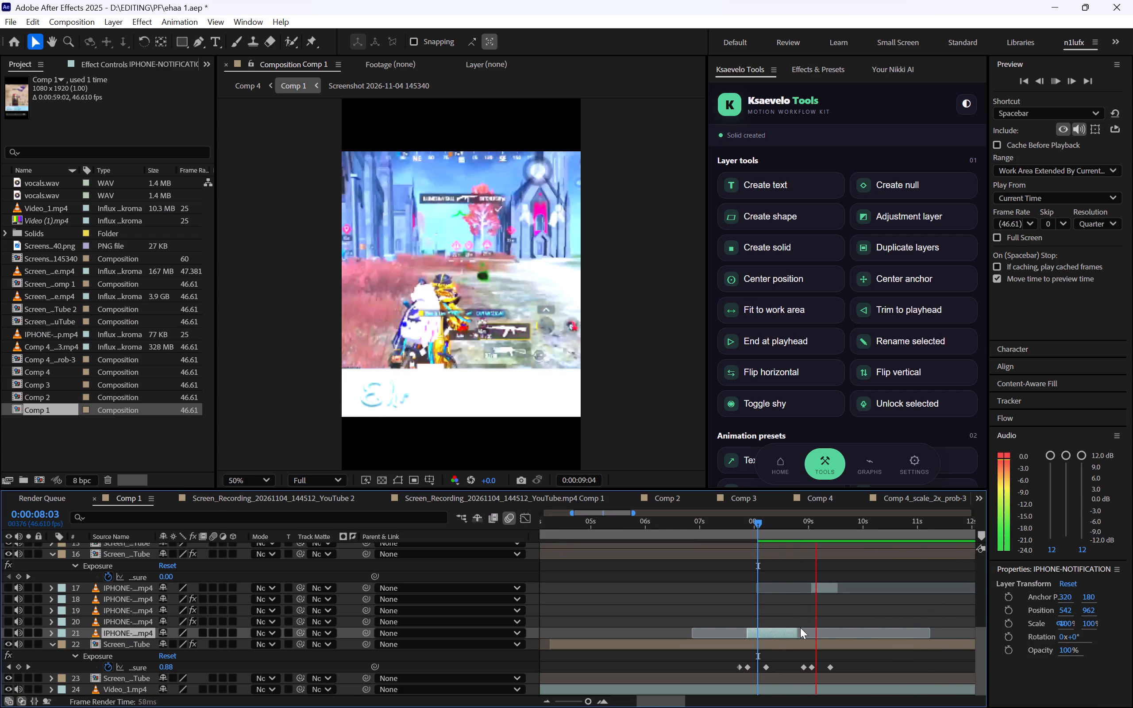
pyautogui.press('space')
pyautogui.moveTo(841, 585); pyautogui.dragTo(861, 585)
# Play back from 0:00:09:17 and again from 0:00:07:15 through 0:00:09:35 to check the extended notification sounds.
pyautogui.press('space')
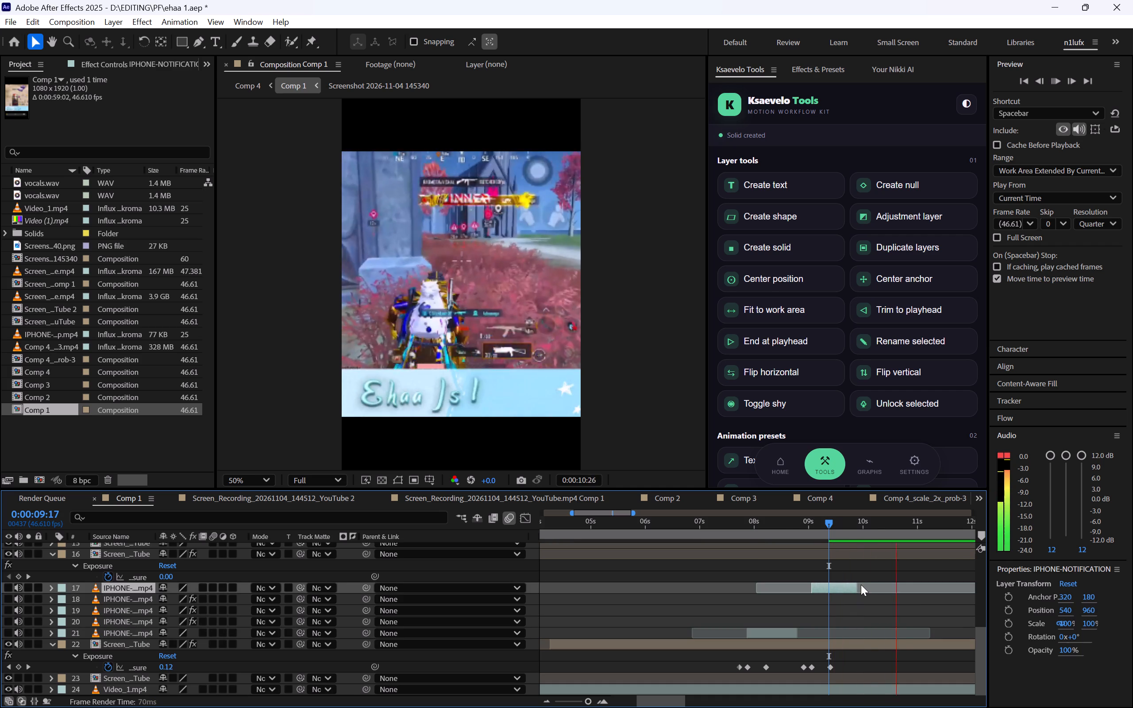
pyautogui.click(718, 523)
pyautogui.press('space')
pyautogui.press('space')
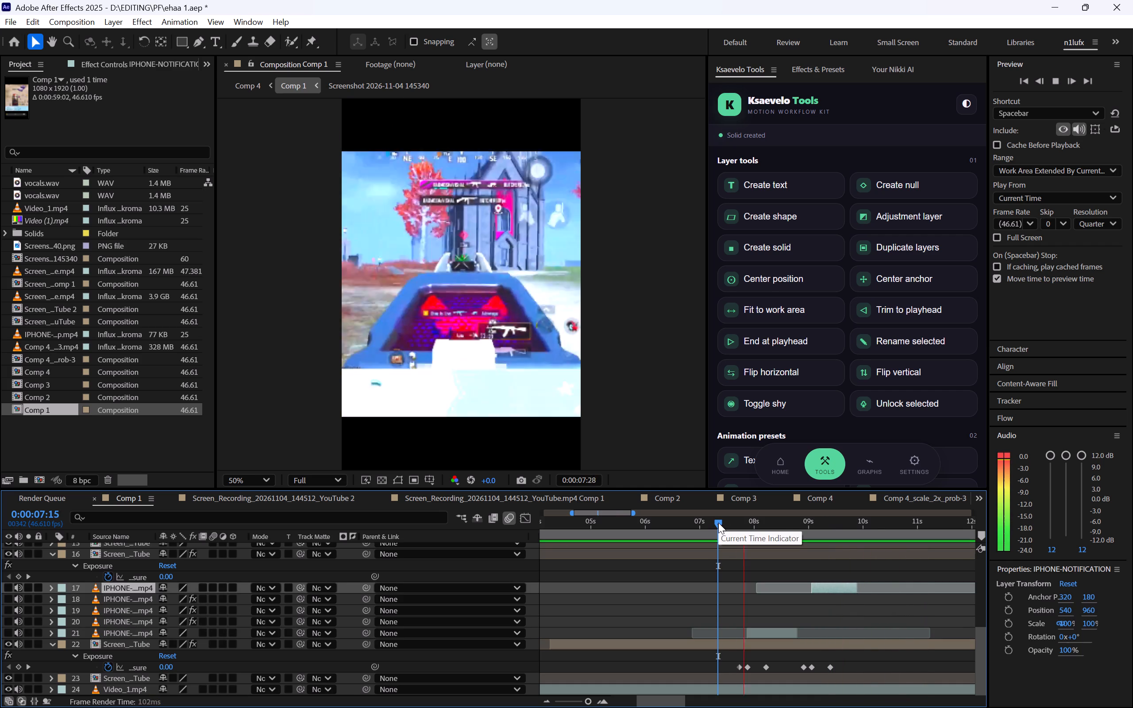
pyautogui.press('space')
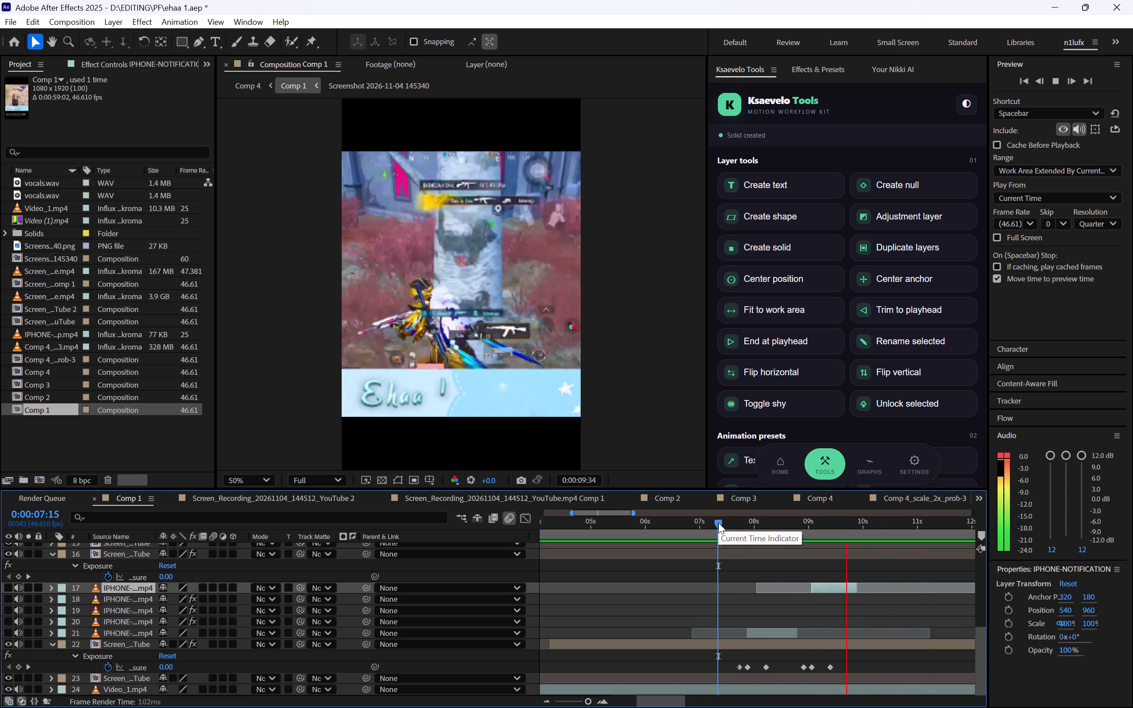
# Set the left and right audio levels of notification sound layer 17 to 5 dB and copy the value.
pyautogui.click(1055, 548)
pyautogui.press('5')
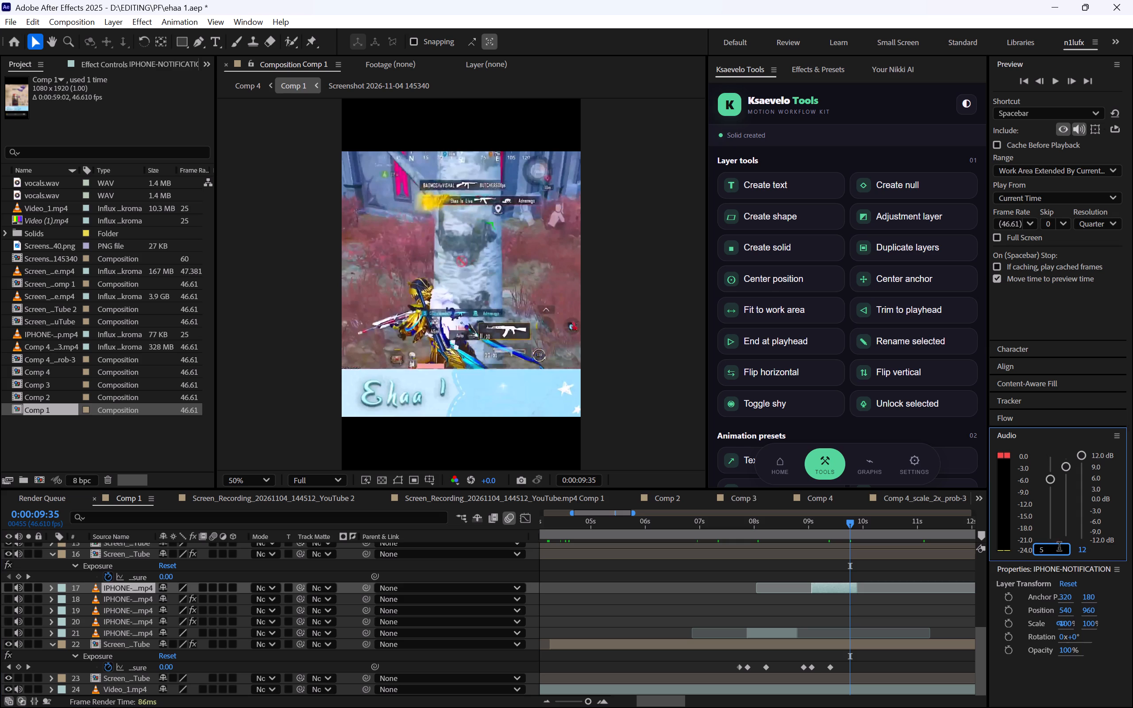
pyautogui.click(1083, 548)
pyautogui.press('5')
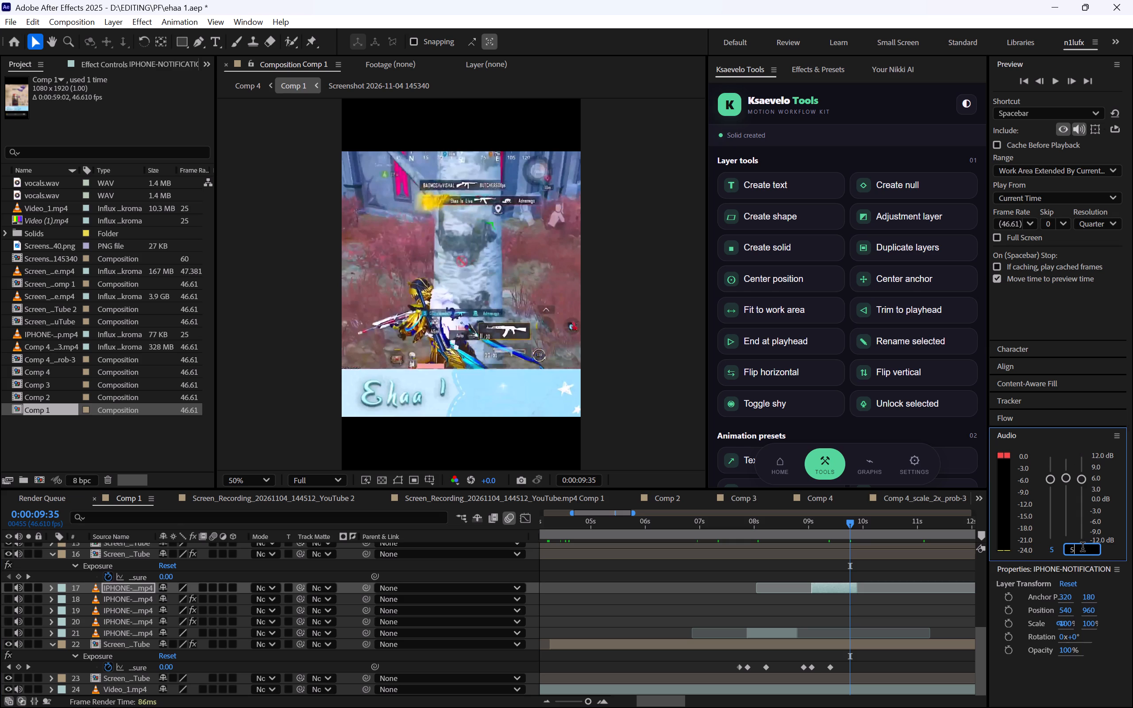
pyautogui.hotkey('ctrl', 'a')
pyautogui.hotkey('ctrl', 'c')
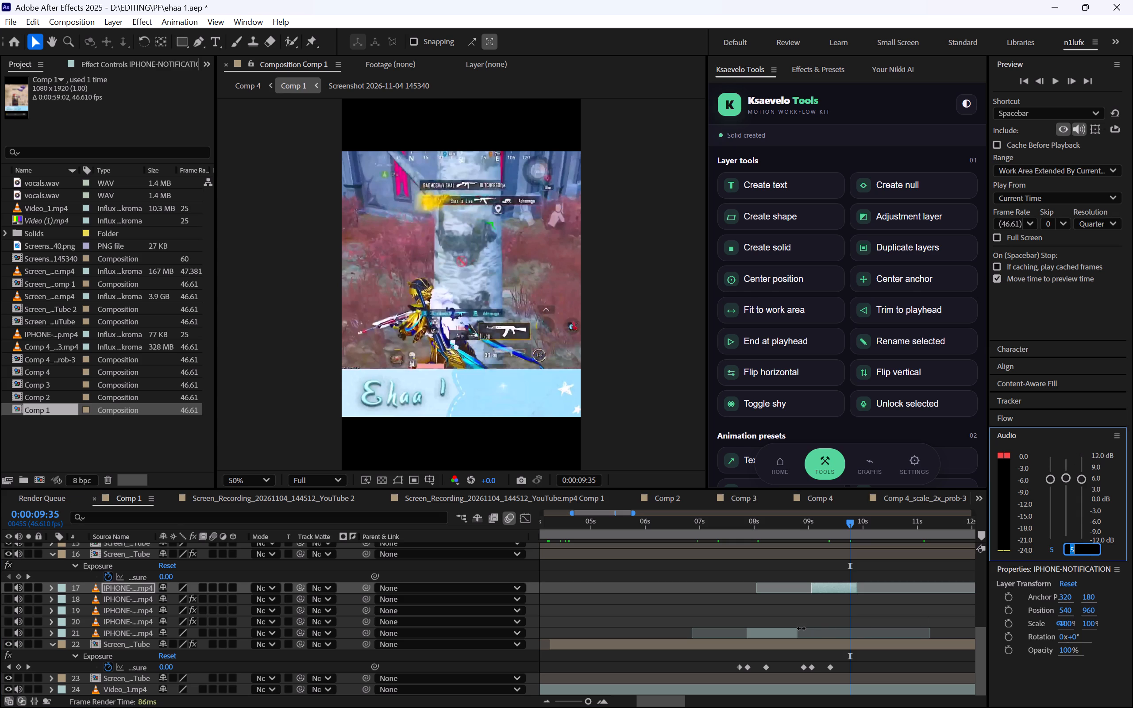
# Set the left and right audio levels of notification sound layer 21 to 5 dB using the copied value.
pyautogui.click(790, 628)
pyautogui.keyDown('ctrl'); pyautogui.click(1052, 550); pyautogui.keyUp('ctrl')
pyautogui.hotkey('ctrl', 'v')
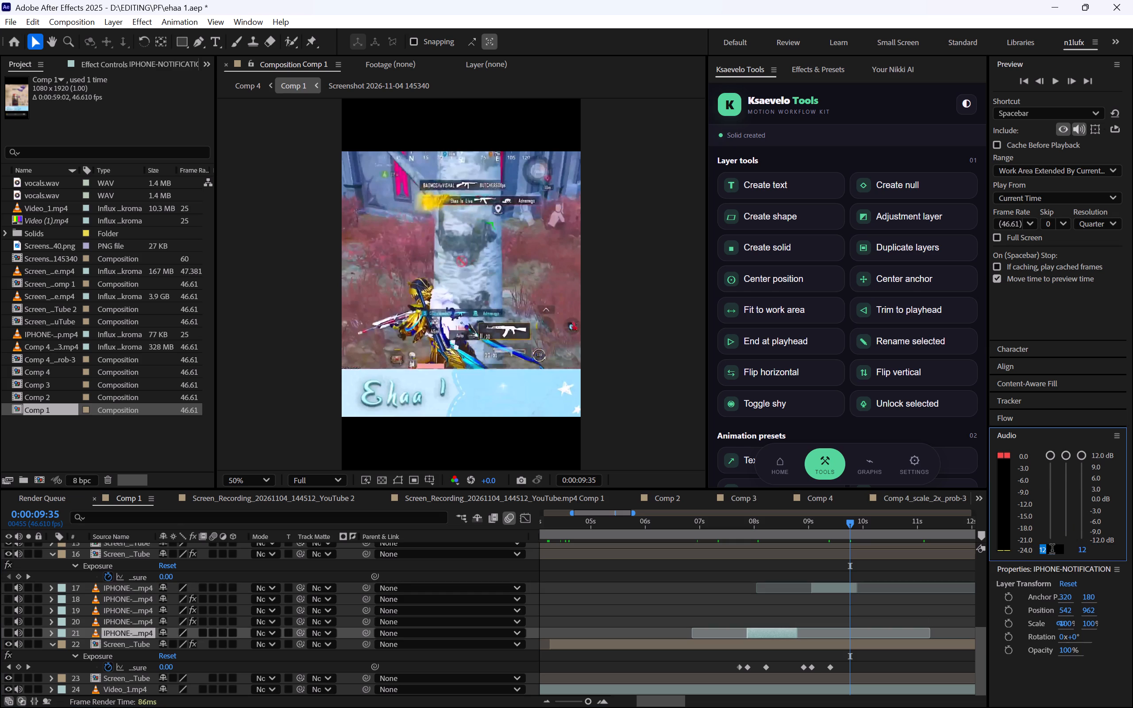
pyautogui.click(1083, 550)
pyautogui.hotkey('ctrl', 'v')
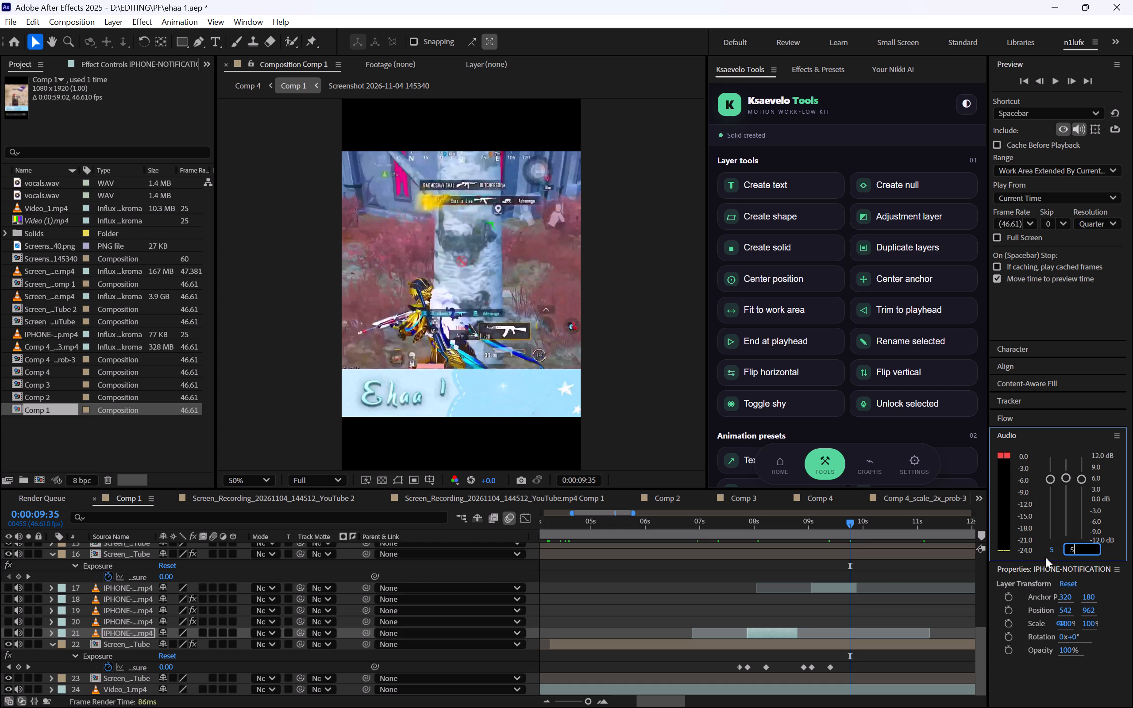
# Play back Comp 1 from 0:00:07:14 through 0:00:14:03 to check the notification sound levels.
pyautogui.click(717, 524)
pyautogui.press('space')
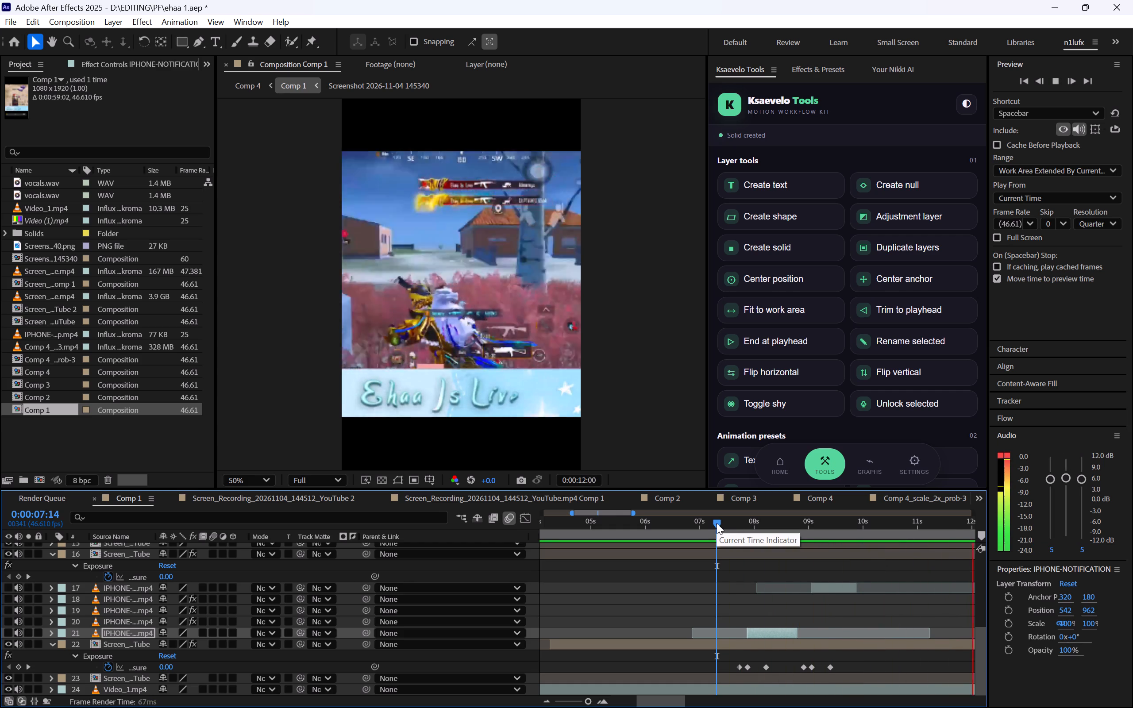
pyautogui.press('space')
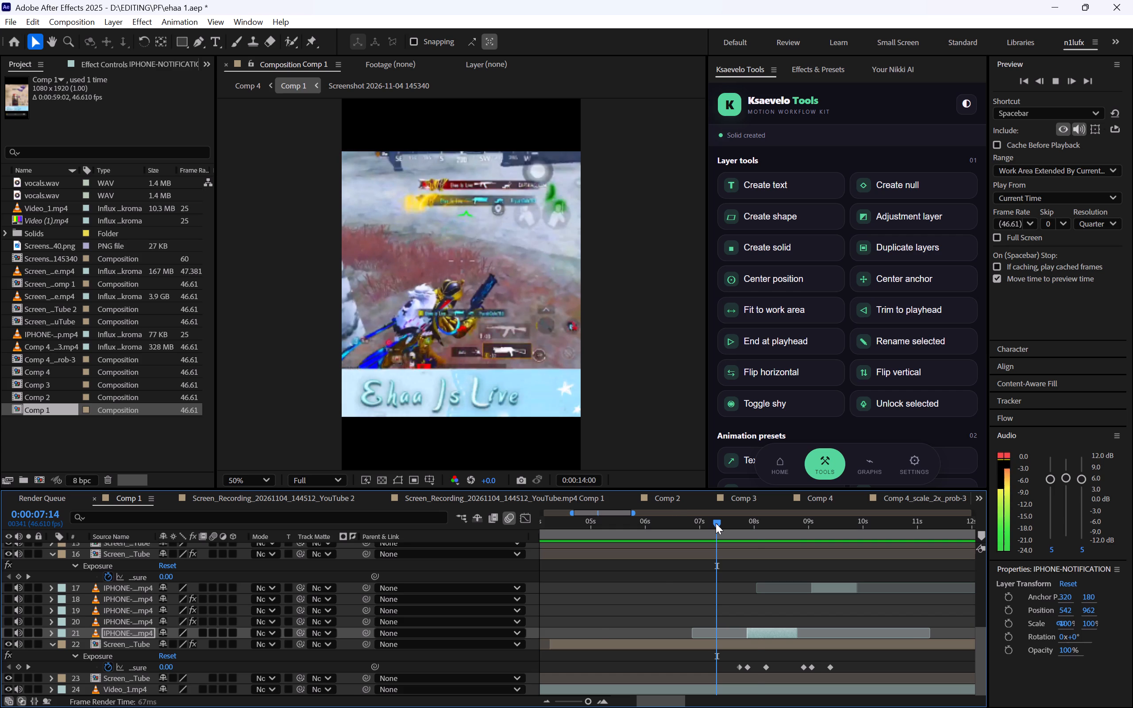
# Set the left and right audio levels of notification sound layer 20 to 5 dB using the copied value.
pyautogui.click(735, 617)
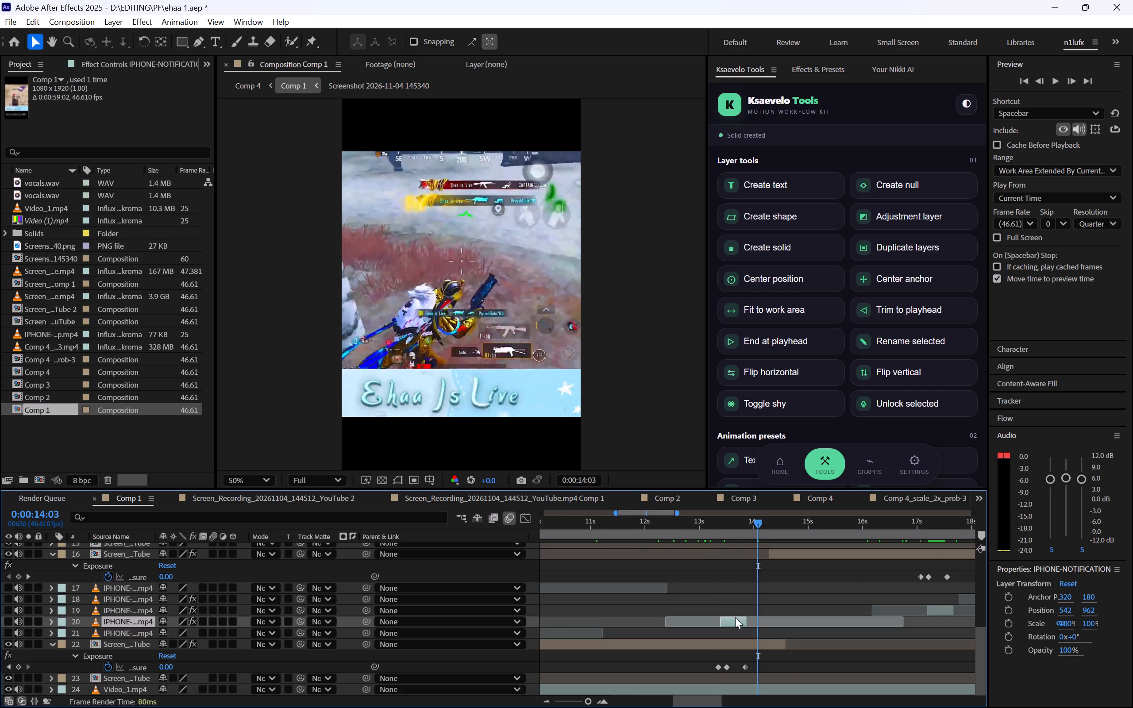
pyautogui.click(1048, 547)
pyautogui.hotkey('ctrl', 'v')
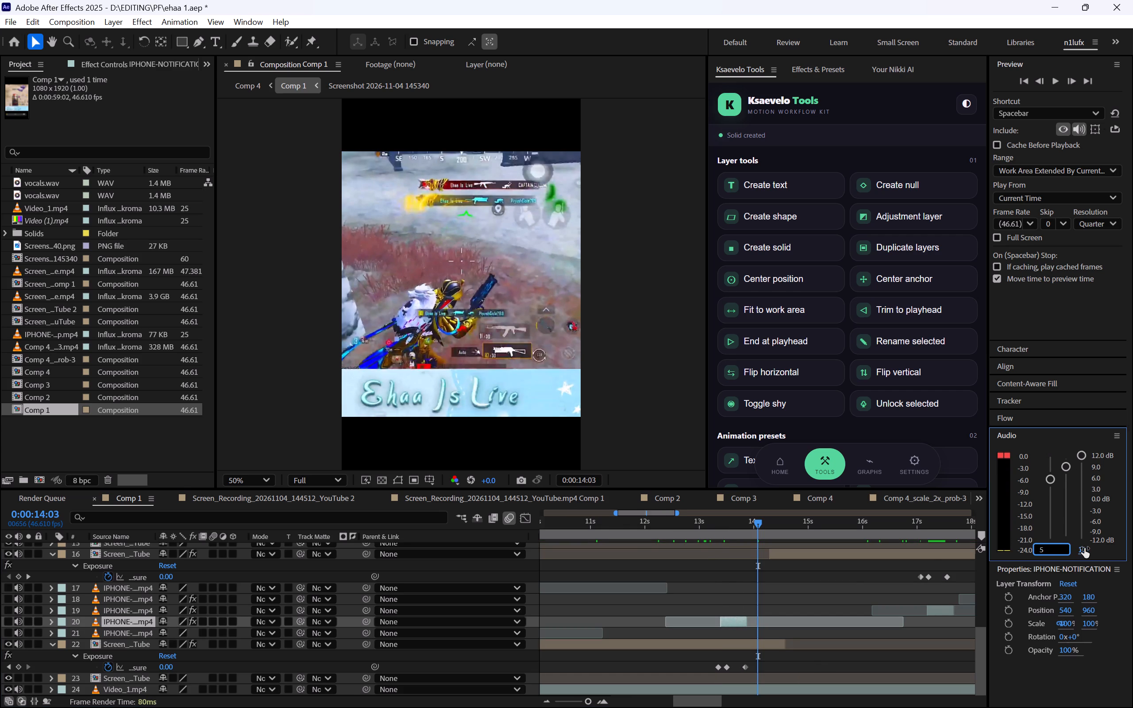
pyautogui.click(1084, 548)
pyautogui.hotkey('ctrl', 'v')
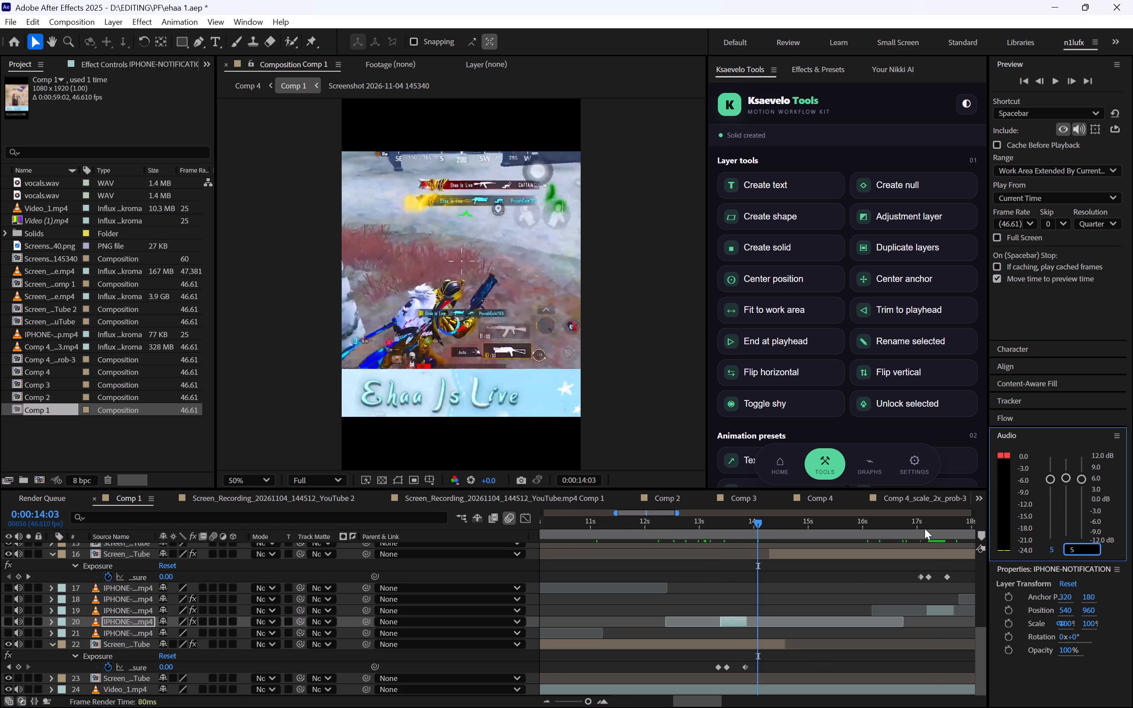
# Move to 0:00:17:18 and set the left and right audio levels of notification sound layer 19 to 5 dB.
pyautogui.moveTo(925, 528); pyautogui.dragTo(939, 533)
pyautogui.click(941, 606)
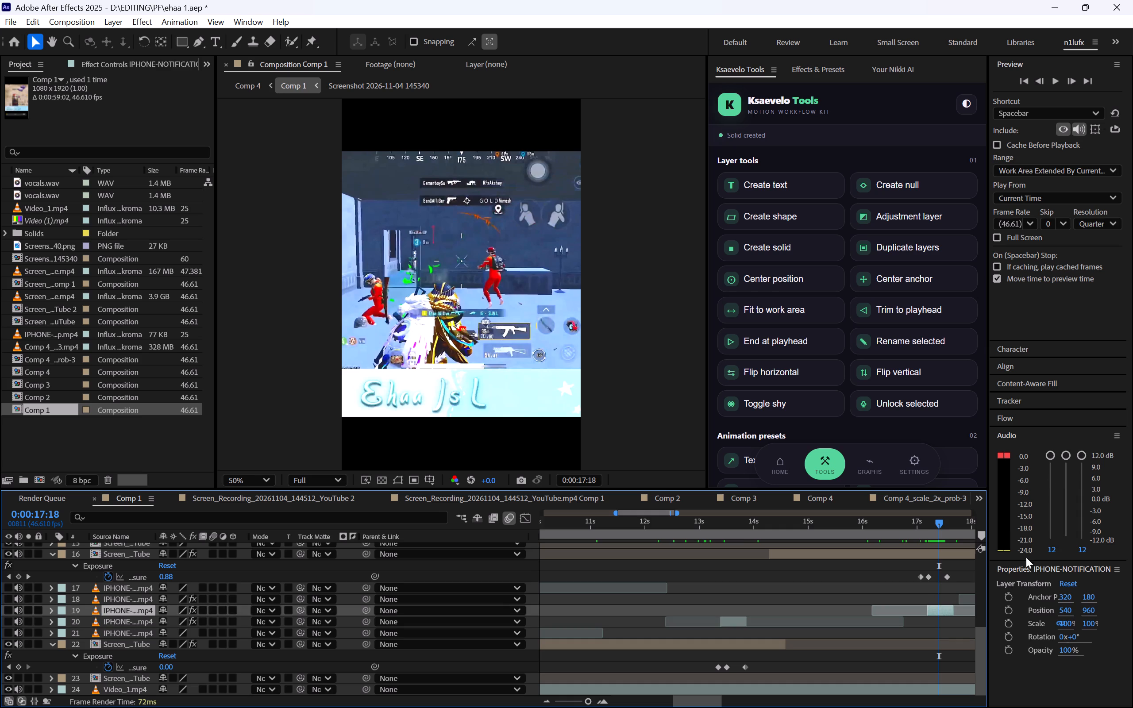
pyautogui.click(1051, 550)
pyautogui.hotkey('ctrl', 'v')
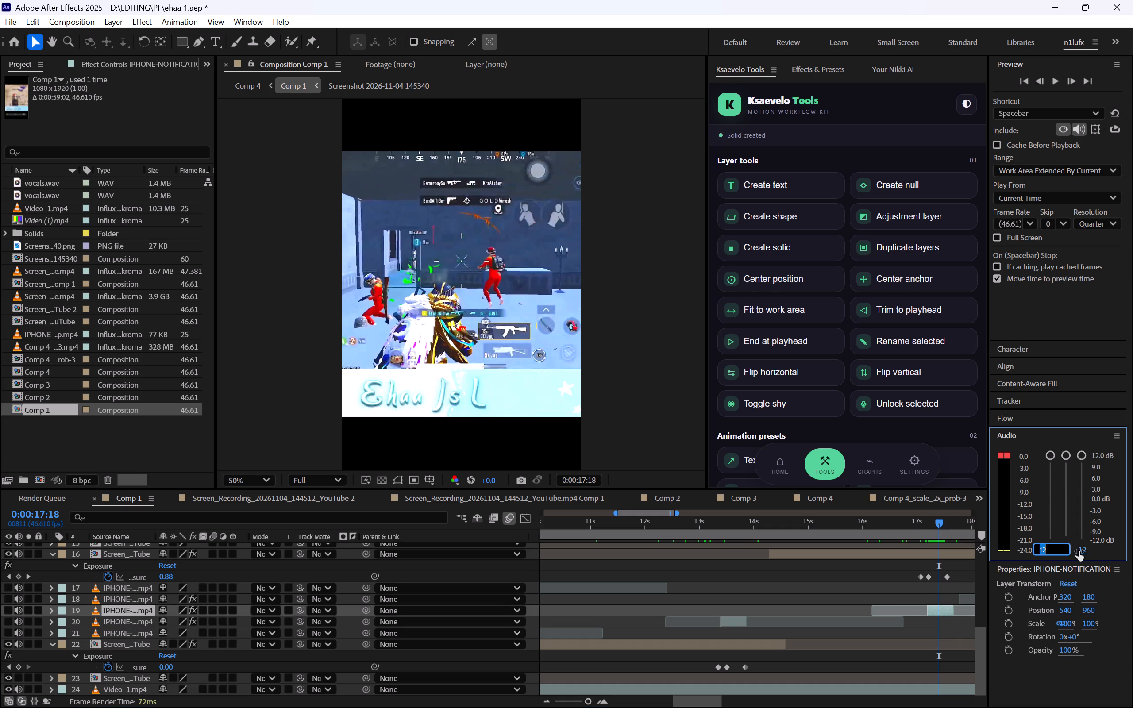
pyautogui.hotkey('ctrl', 'v')
pyautogui.click(1080, 551)
pyautogui.hotkey('ctrl', 'v')
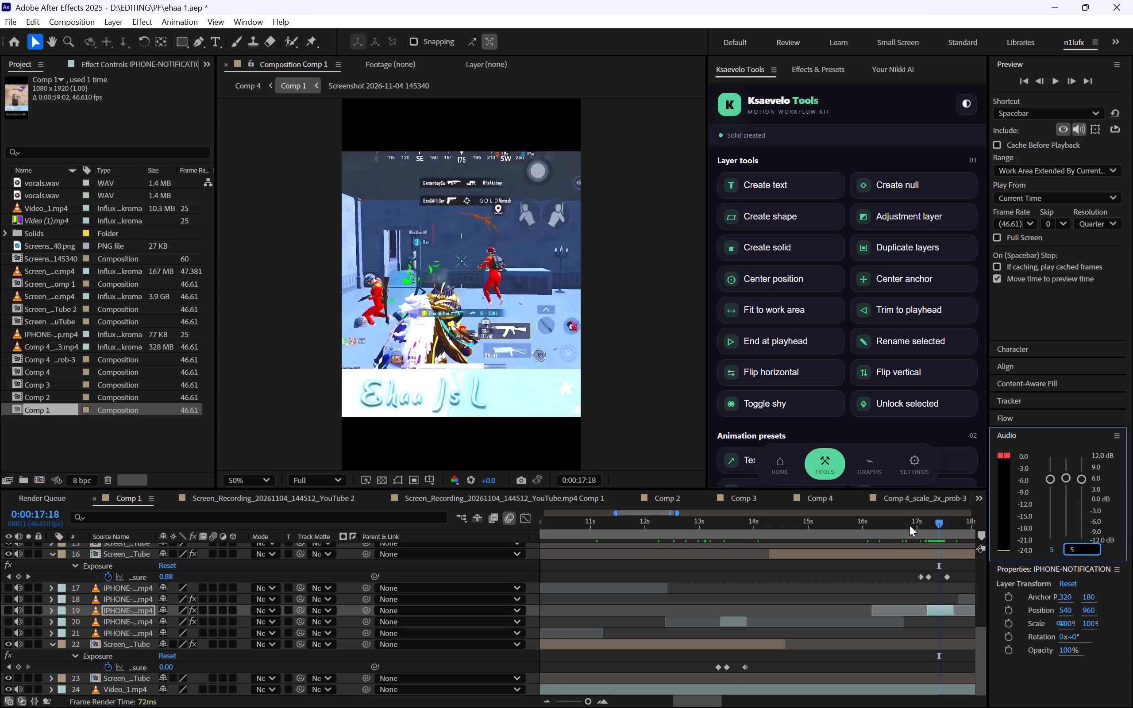
# Move ahead to 0:00:18:42 and set the left and right audio levels of notification sound layer 18 to 5 dB using the copied value.
pyautogui.click(909, 525)
pyautogui.press('space')
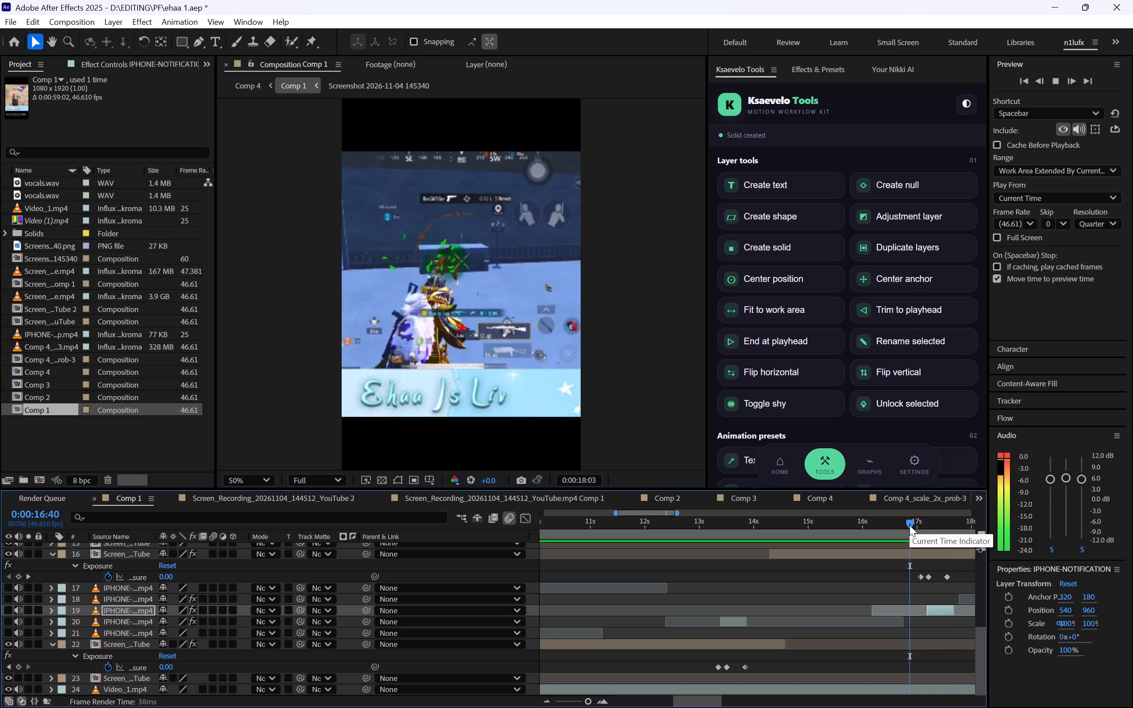
pyautogui.press('space')
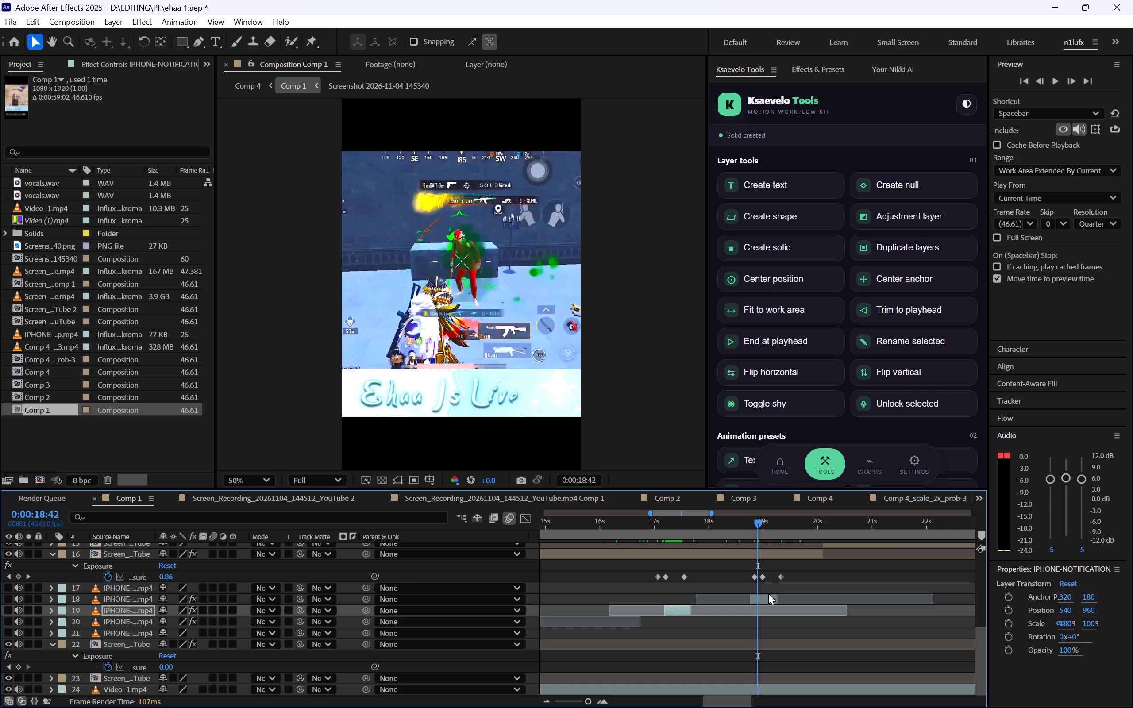
pyautogui.click(768, 593)
pyautogui.click(768, 596)
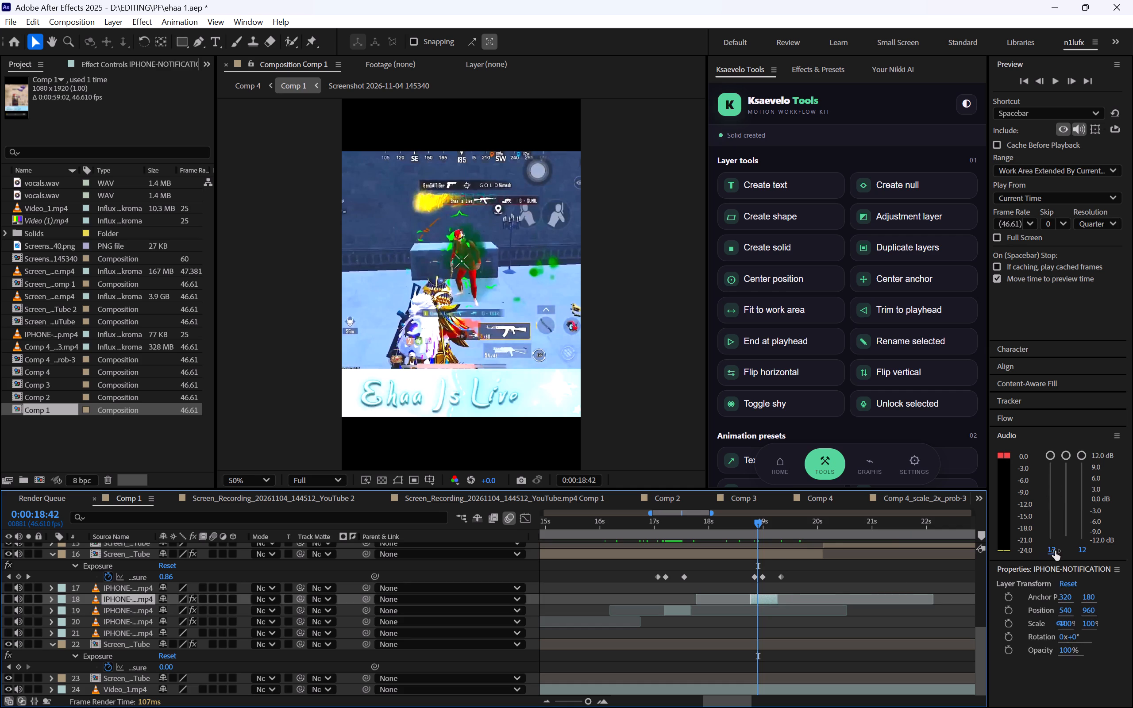
pyautogui.click(1050, 549)
pyautogui.hotkey('ctrl', 'v')
pyautogui.click(1080, 550)
pyautogui.hotkey('ctrl', 'v')
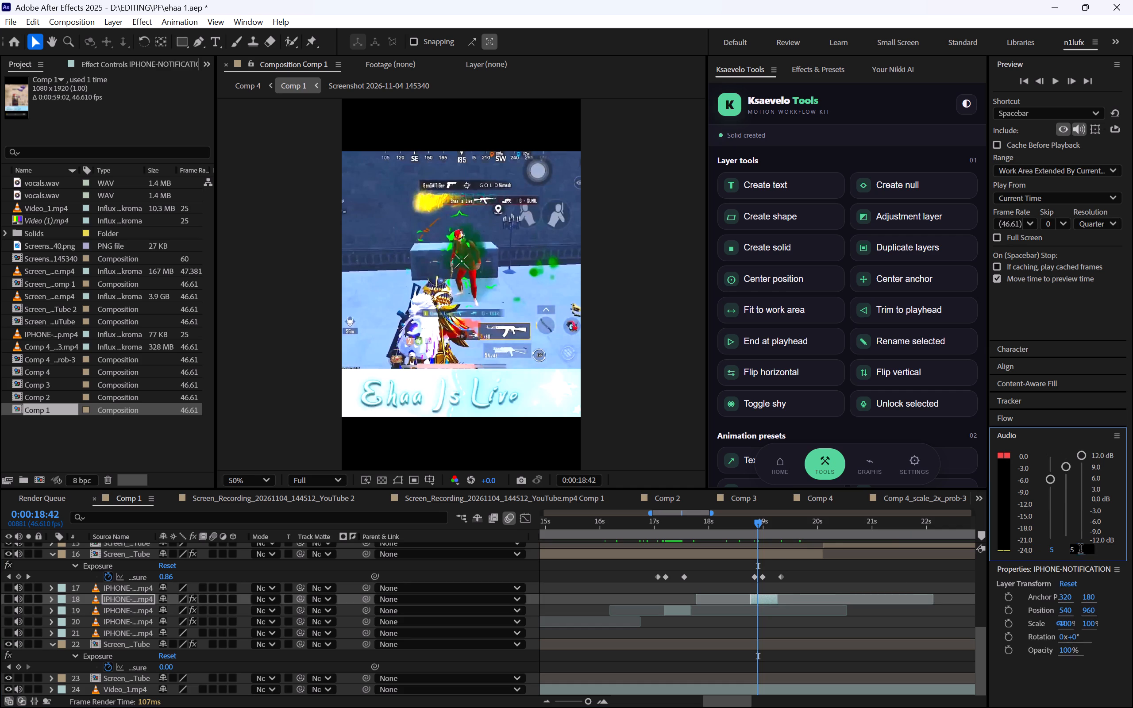
# Play forward to 0:00:22:30 and copy the three Exposure keyframes near the 19-second mark on gameplay layer 16.
pyautogui.click(751, 517)
pyautogui.press('space')
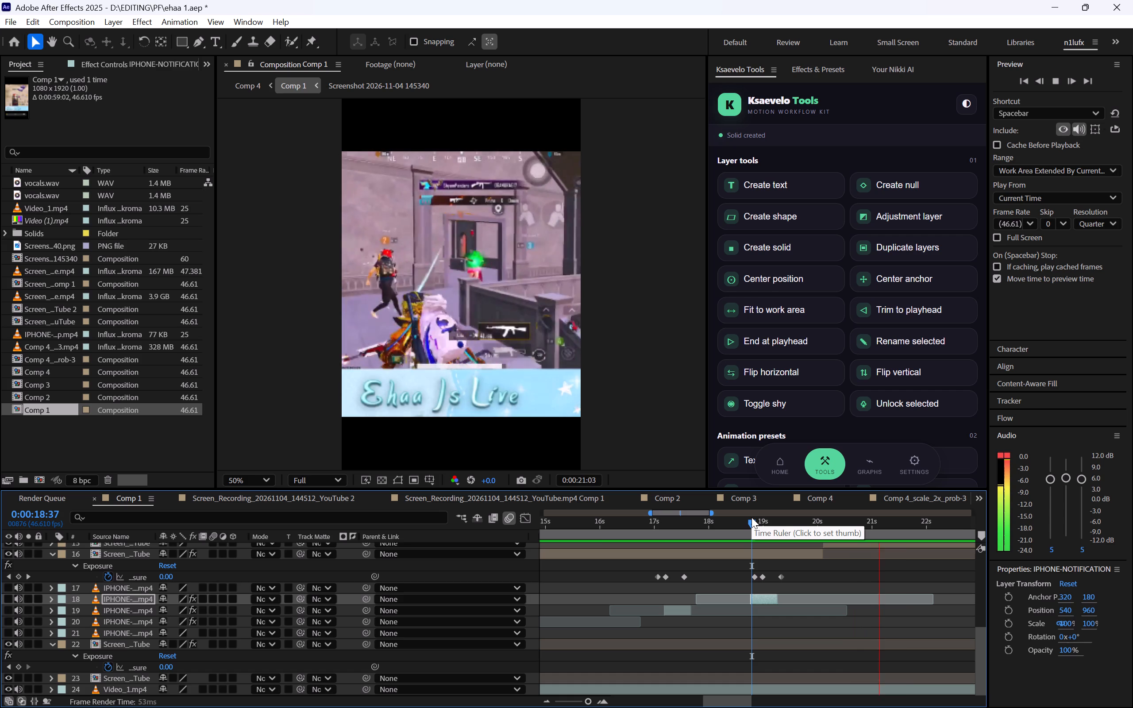
pyautogui.press('space')
pyautogui.press('space')
pyautogui.press('space')
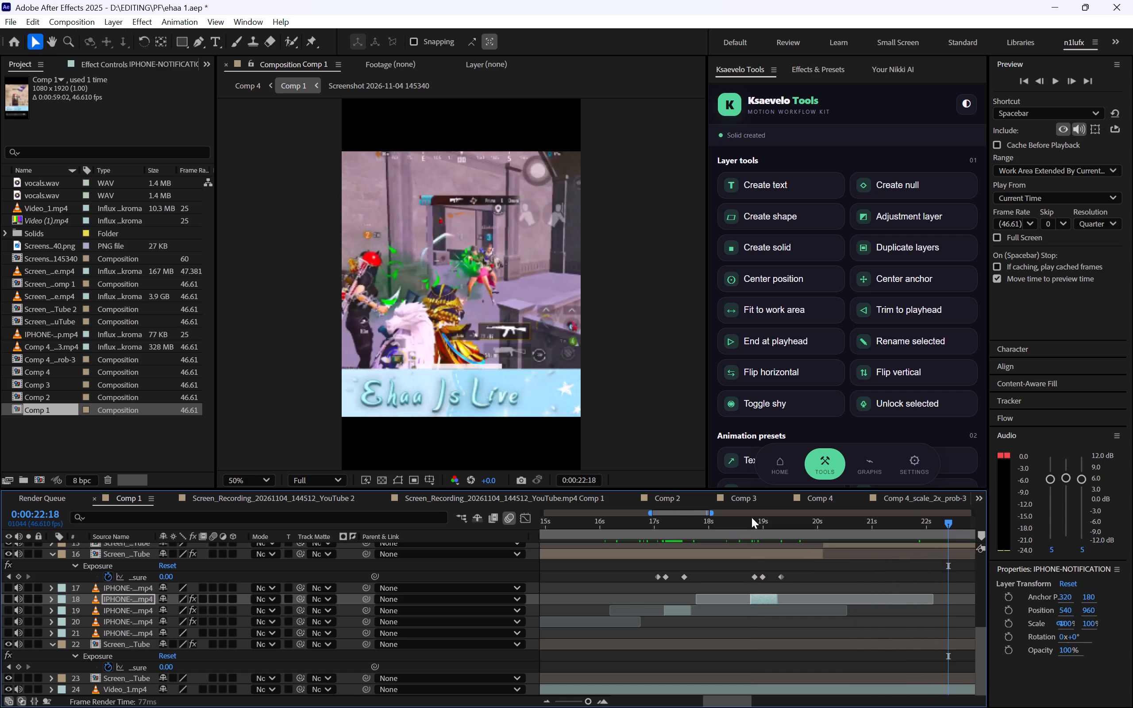
pyautogui.press('space')
pyautogui.press('space')
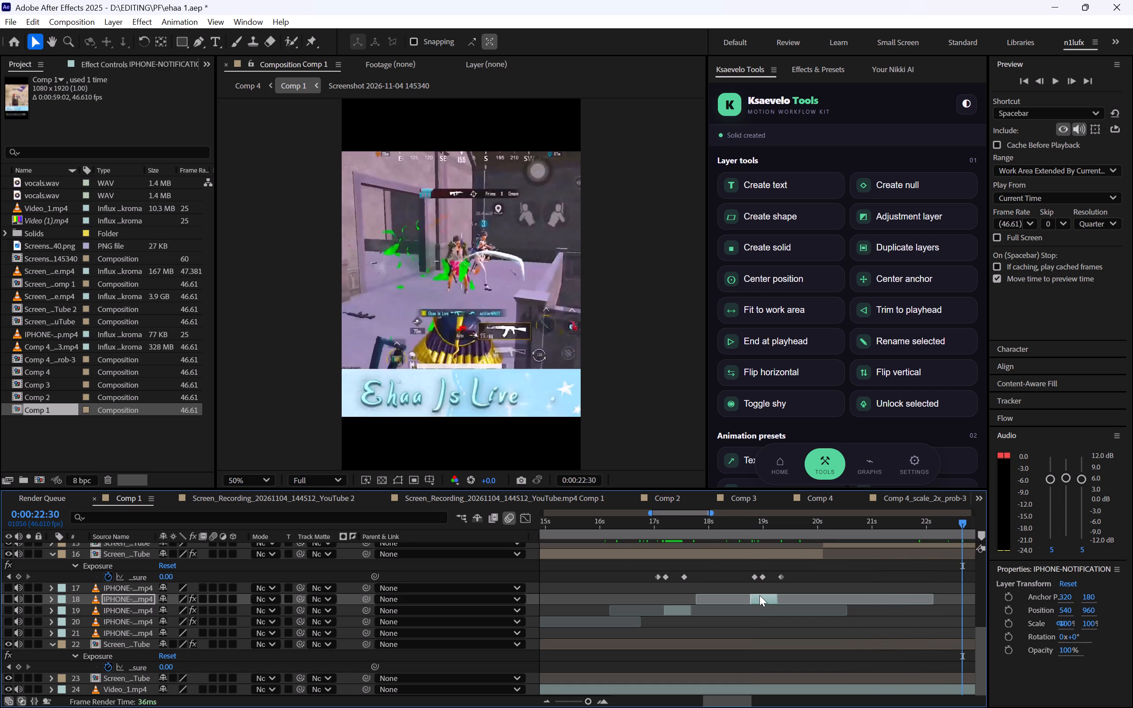
pyautogui.moveTo(799, 576); pyautogui.dragTo(736, 585)
pyautogui.hotkey('ctrl', 'c')
# Duplicate notification sound layer 18 and move the copy so its trimmed clip starts at 0:00:22:30.
pyautogui.click(755, 597)
pyautogui.hotkey('ctrl', 'd')
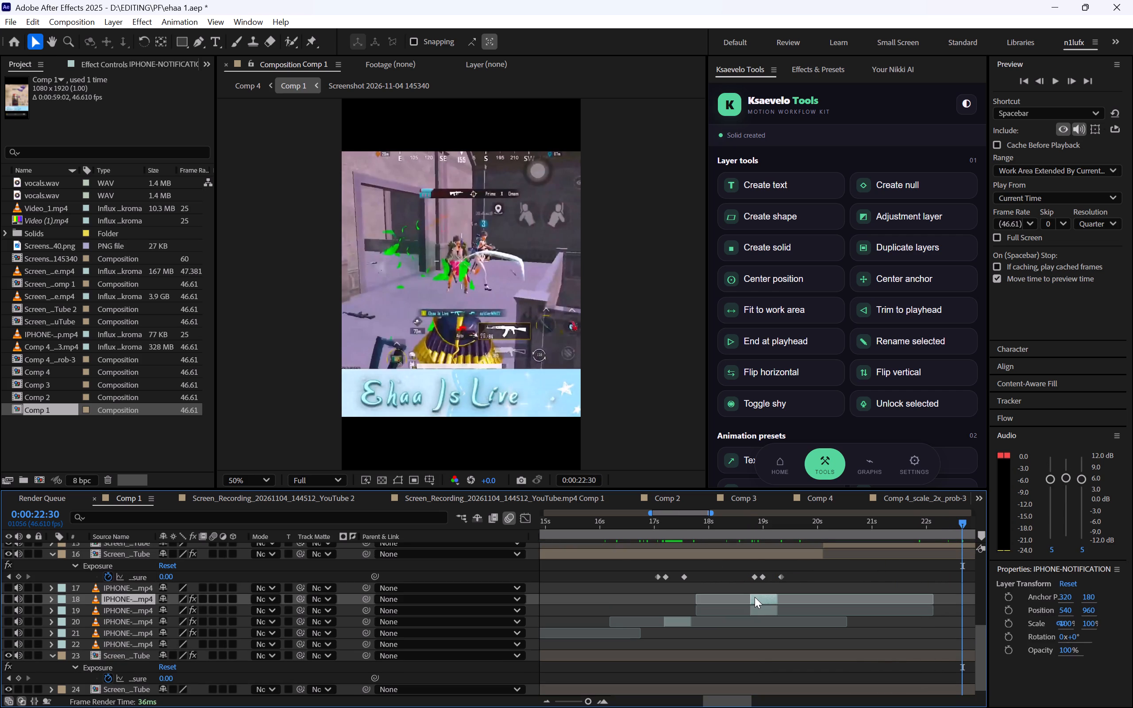
pyautogui.moveTo(760, 600); pyautogui.dragTo(950, 598)
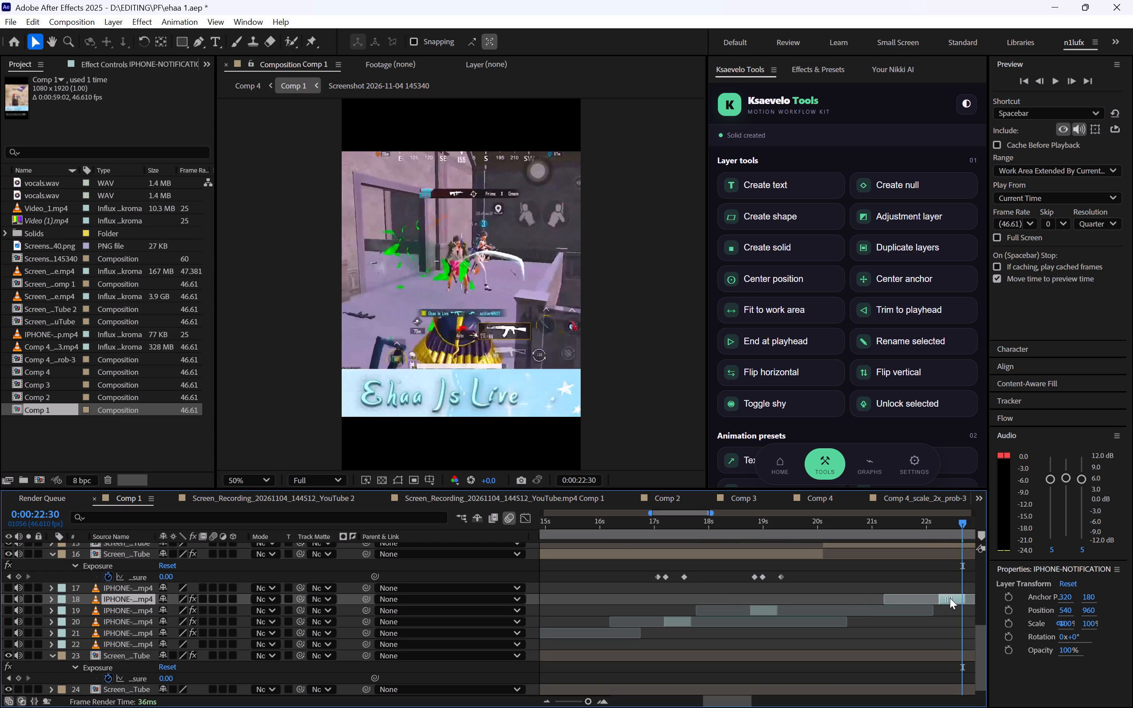
pyautogui.moveTo(950, 598); pyautogui.dragTo(570, 613)
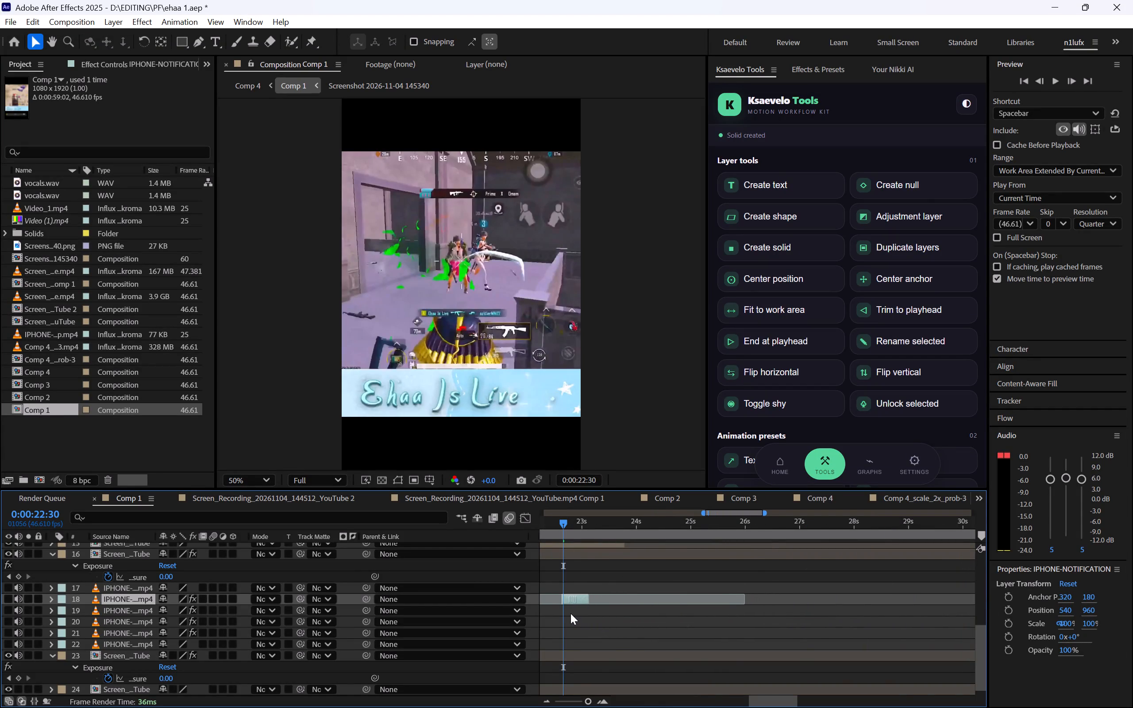
pyautogui.moveTo(570, 613); pyautogui.dragTo(573, 613)
# Paste the copied Exposure keyframes onto gameplay layer 15 at 0:00:22:30.
pyautogui.scroll(1, 565, 553)
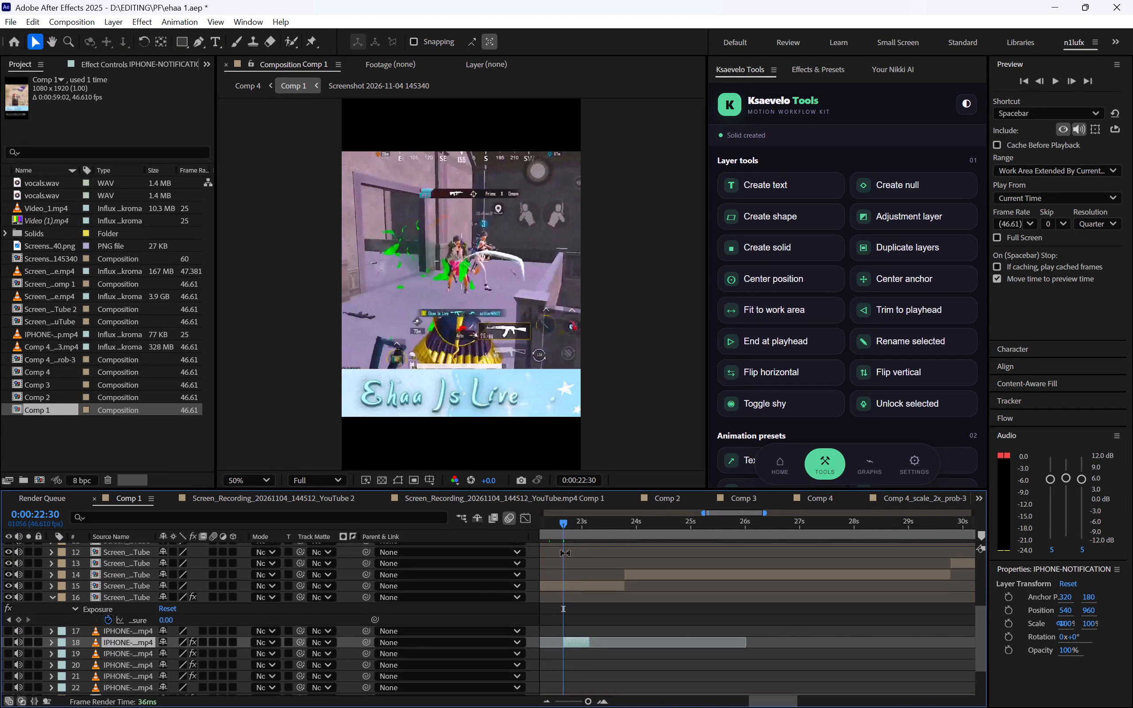
pyautogui.click(571, 586)
pyautogui.hotkey('ctrl', 'v')
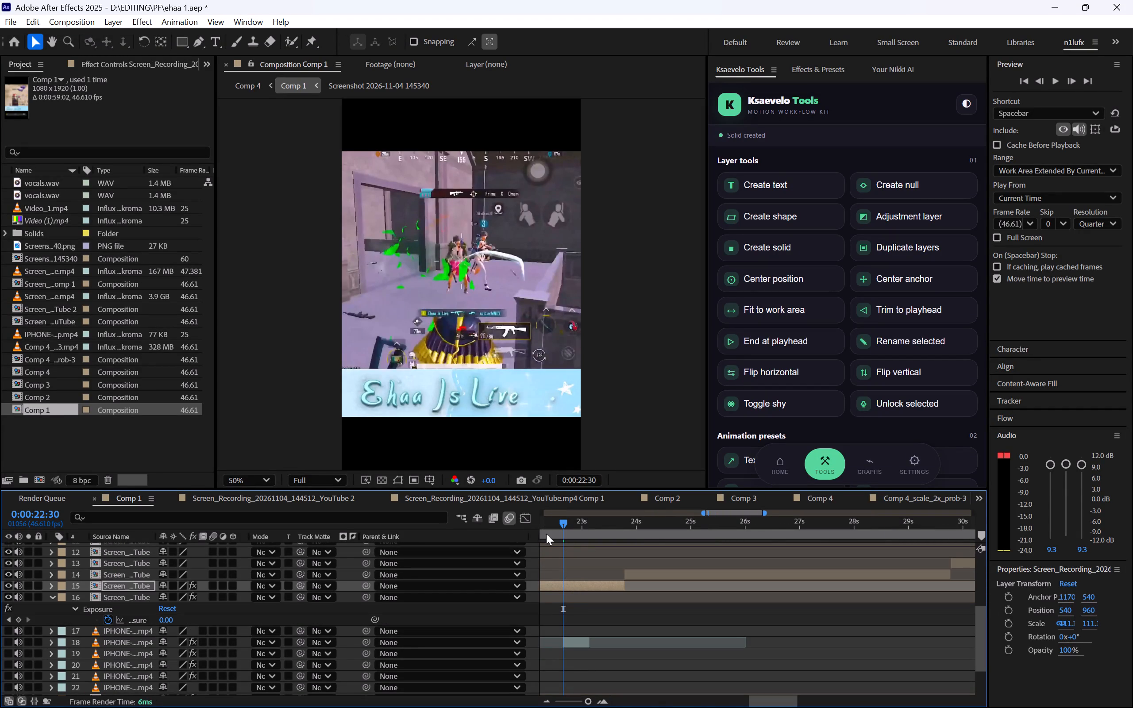
# Preview the flash, reveal layer 15's Exposure keyframes and shift all three earlier so the first sits at 0:00:22:24.
pyautogui.click(545, 533)
pyautogui.press('space')
pyautogui.press('space')
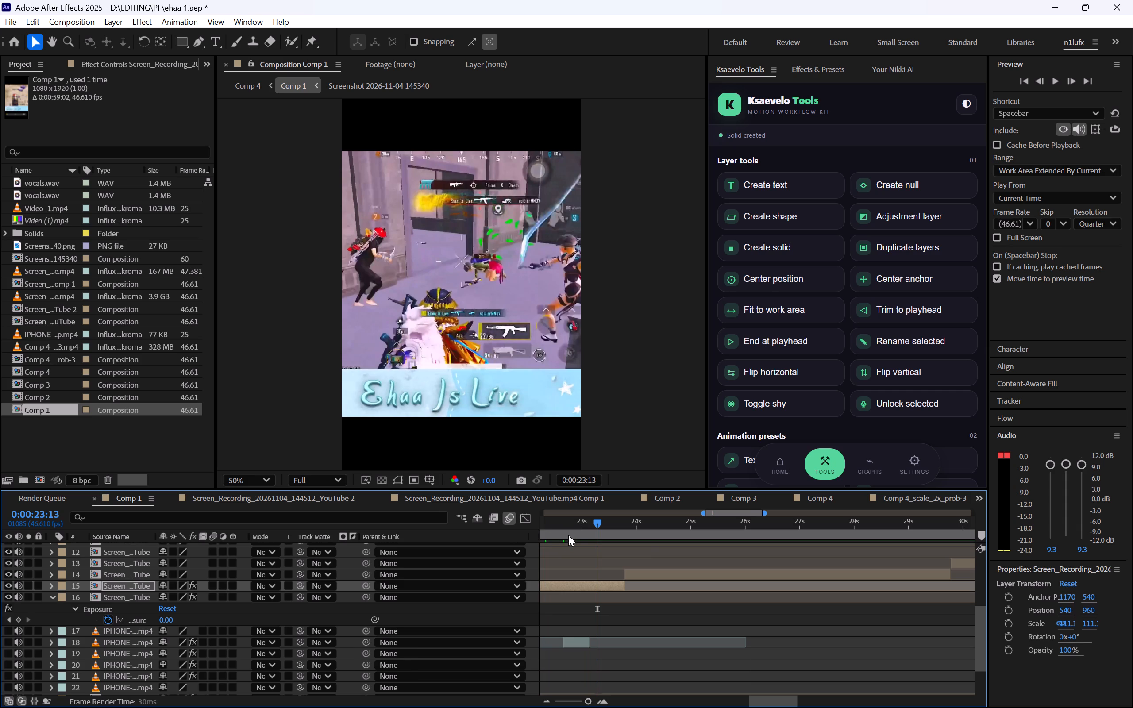
pyautogui.press('u')
pyautogui.click(556, 540)
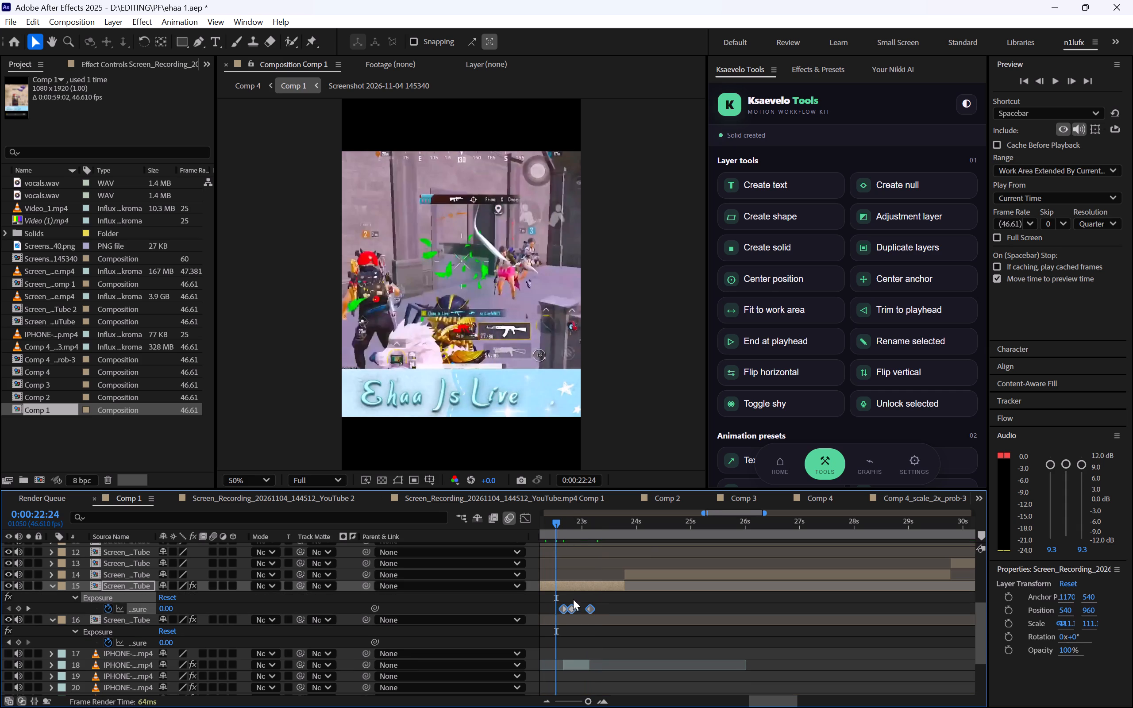
pyautogui.moveTo(574, 608); pyautogui.dragTo(567, 609)
# Play forward to 0:00:27:30 and paste the copied Exposure keyframes onto gameplay layer 14 there.
pyautogui.press('space')
pyautogui.press('space')
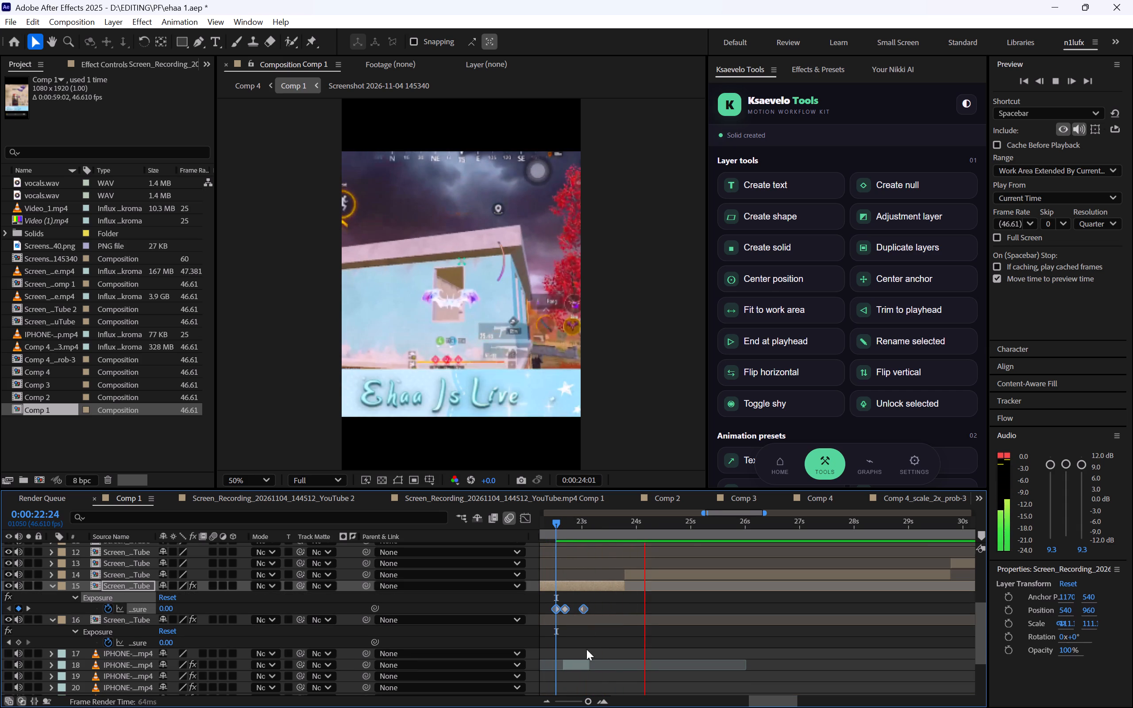
pyautogui.press('space')
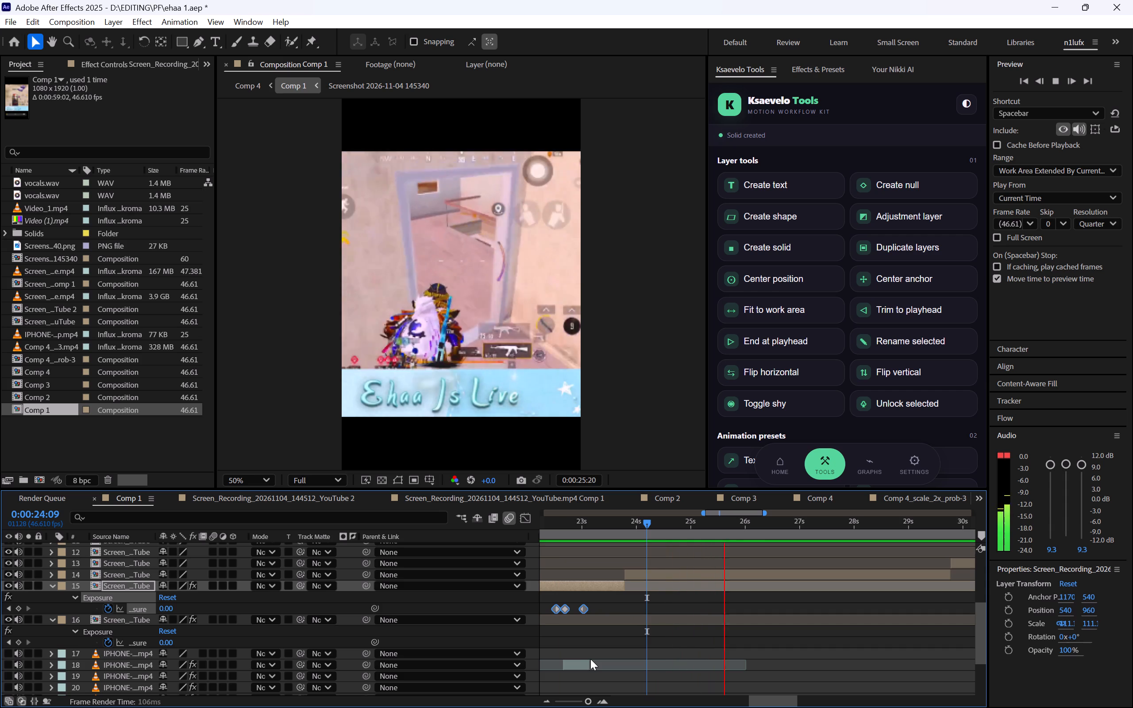
pyautogui.press('space')
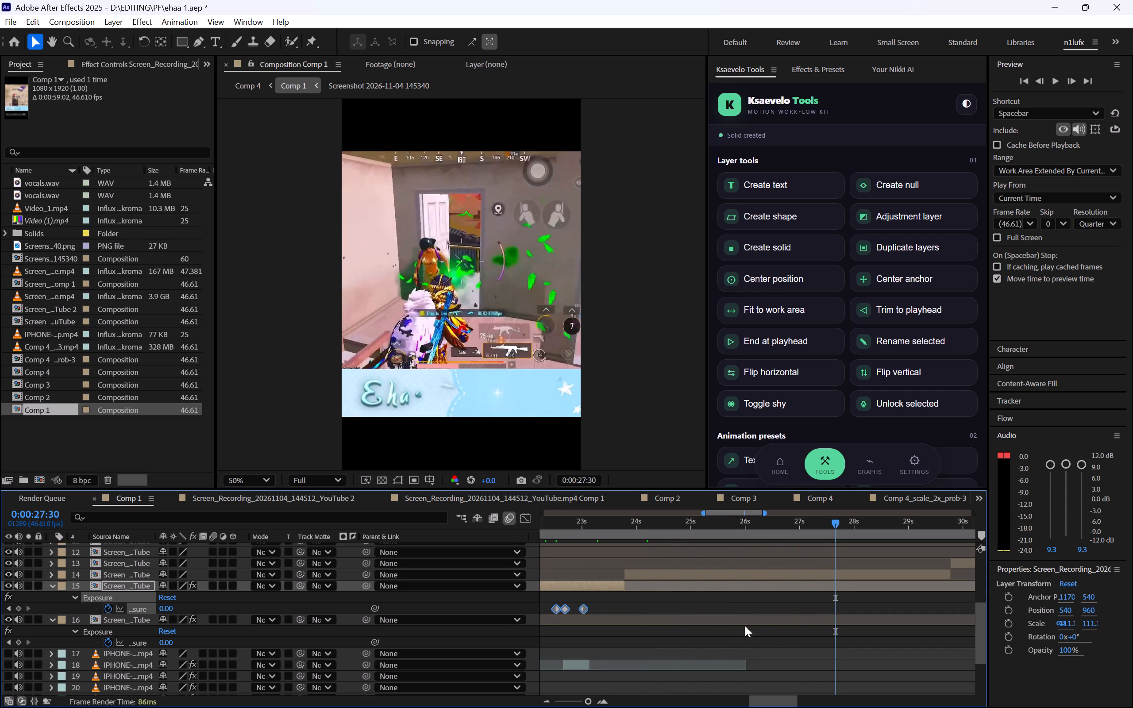
pyautogui.click(848, 579)
pyautogui.hotkey('ctrl', 'v')
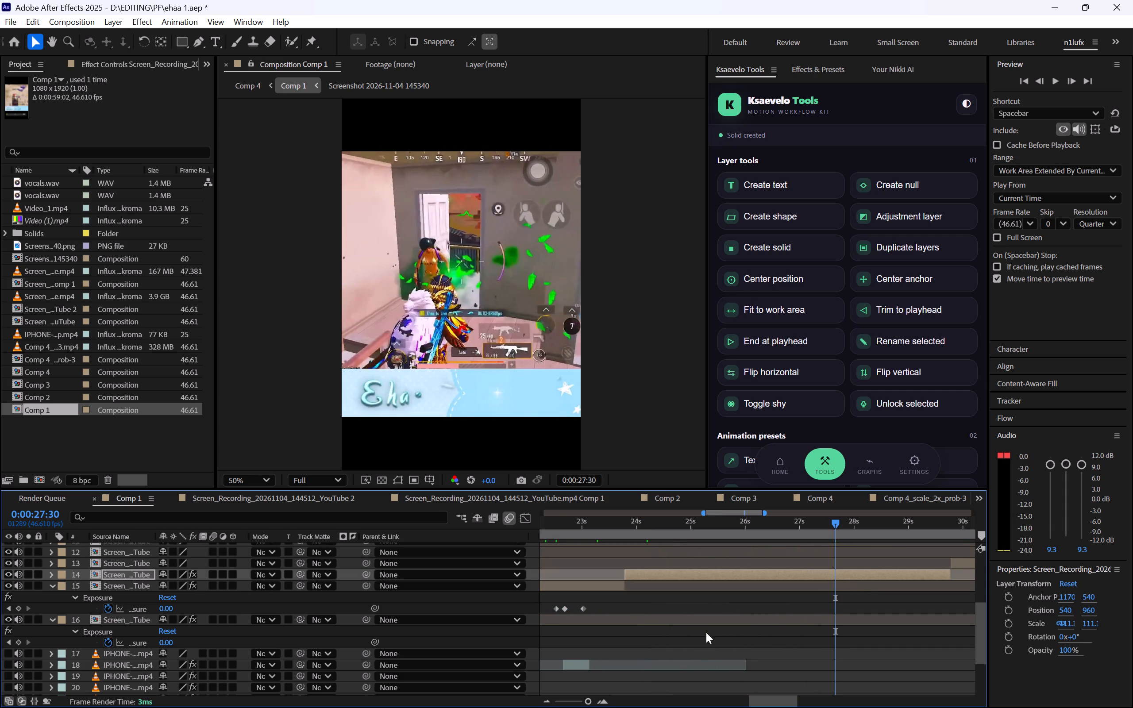
# Duplicate notification sound layer 18 and move the copy so its trimmed clip starts at about 0:00:27:30.
pyautogui.click(577, 665)
pyautogui.hotkey('ctrl', 'd')
pyautogui.moveTo(577, 665); pyautogui.dragTo(846, 651)
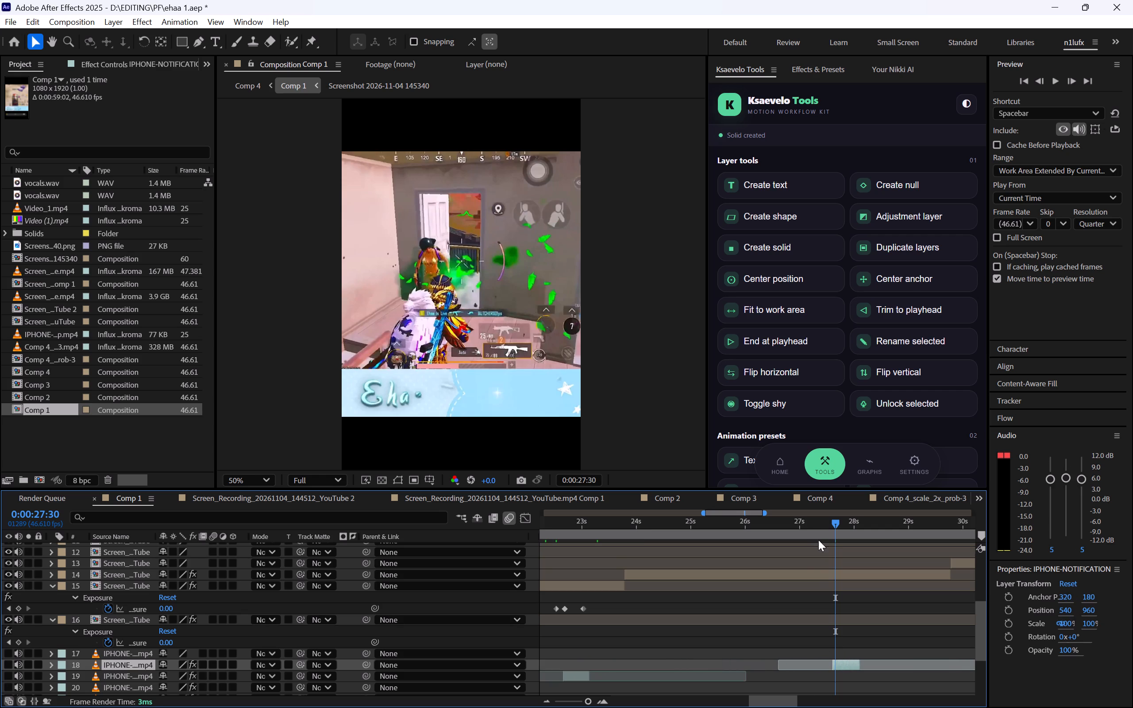
# Preview the flash from 0:00:27:08, continue to 0:00:32:28 and paste the copied Exposure keyframes onto gameplay layer 13.
pyautogui.click(823, 536)
pyautogui.press('space')
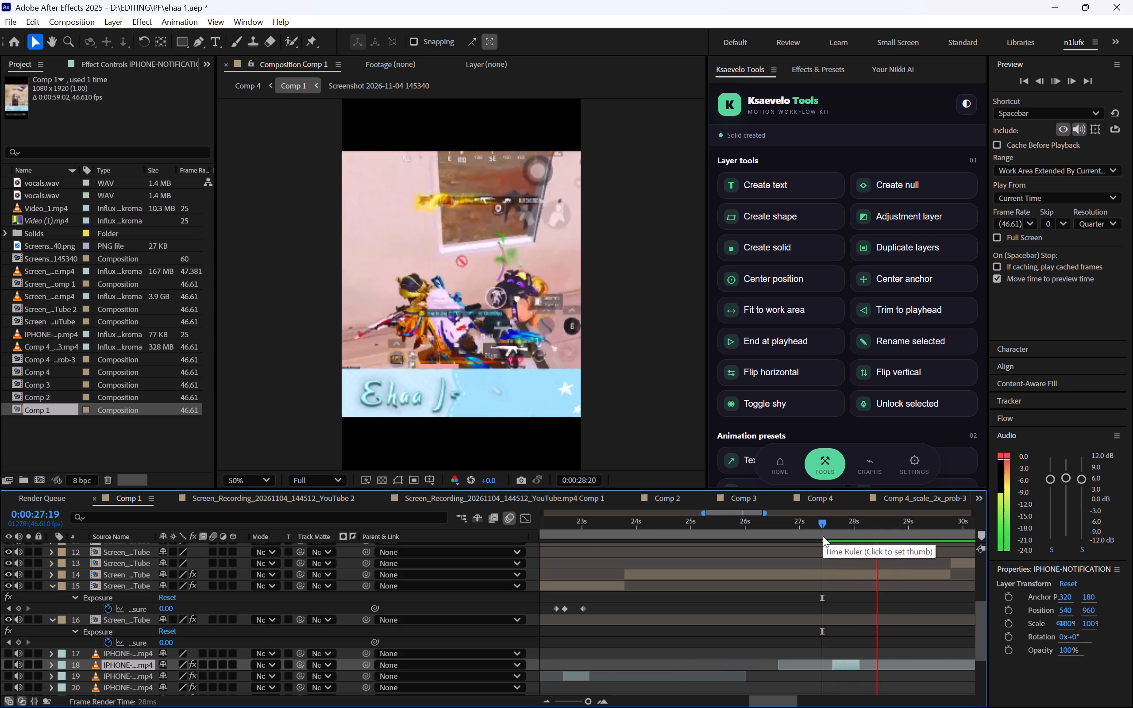
pyautogui.click(809, 530)
pyautogui.press('space')
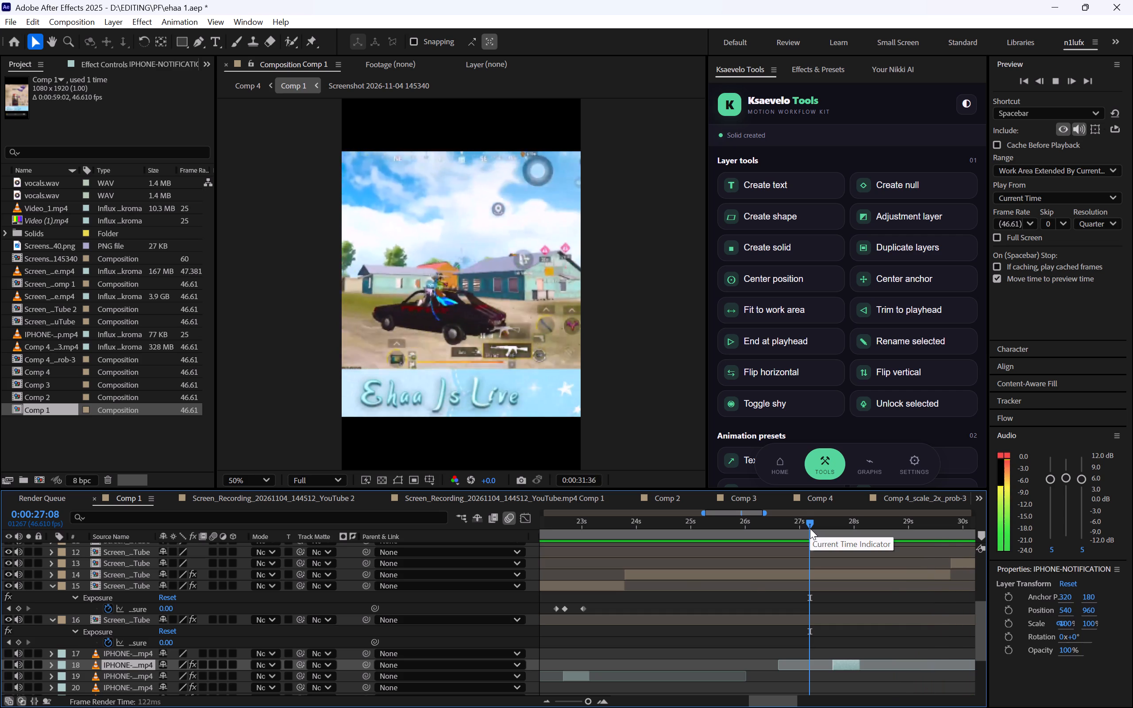
pyautogui.press('space')
pyautogui.press('space')
pyautogui.press('space')
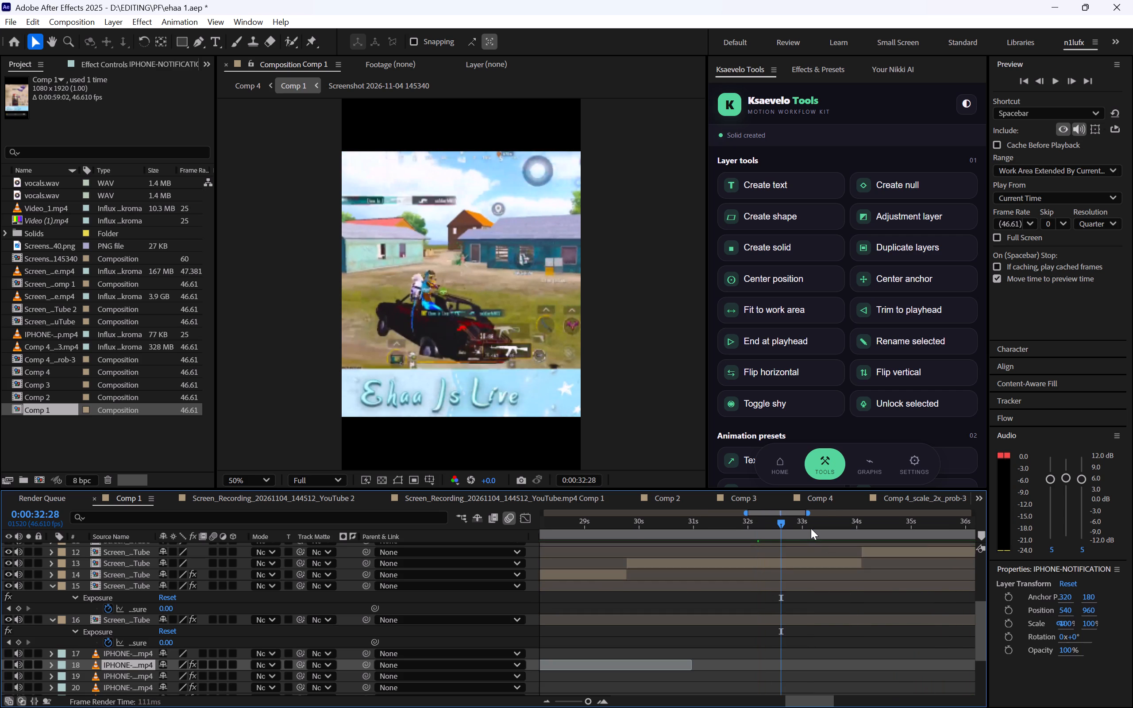
pyautogui.click(795, 561)
pyautogui.hotkey('ctrl', 'v')
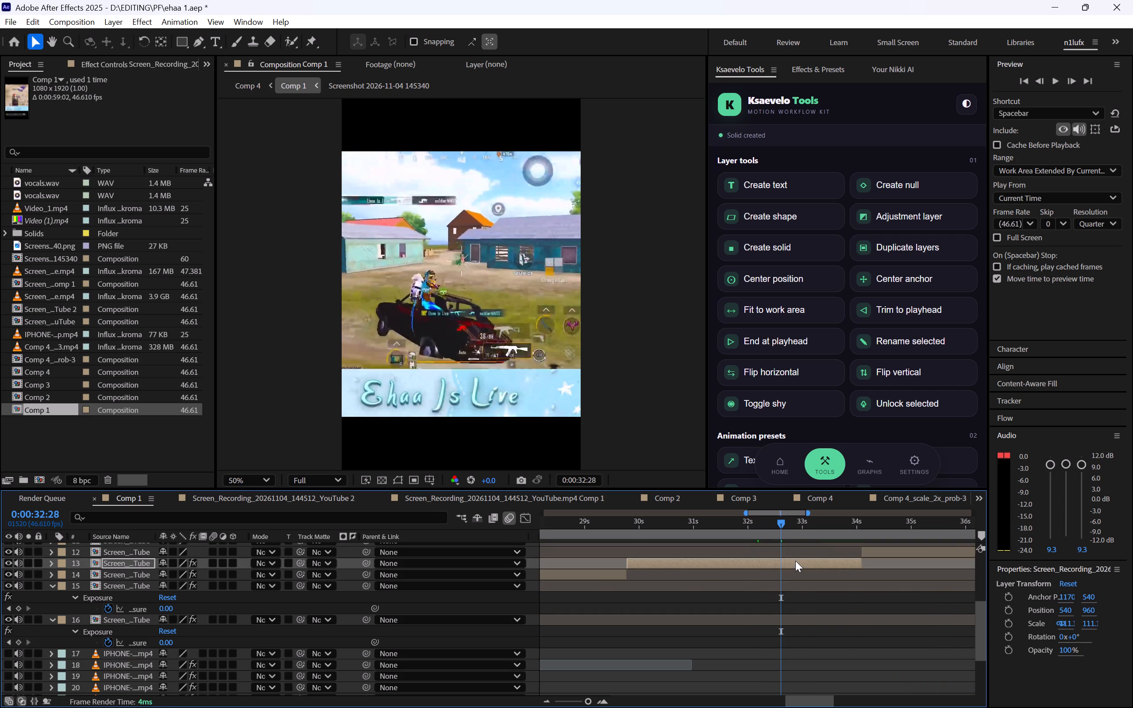
# Duplicate notification sound layer 17.
pyautogui.click(113, 655)
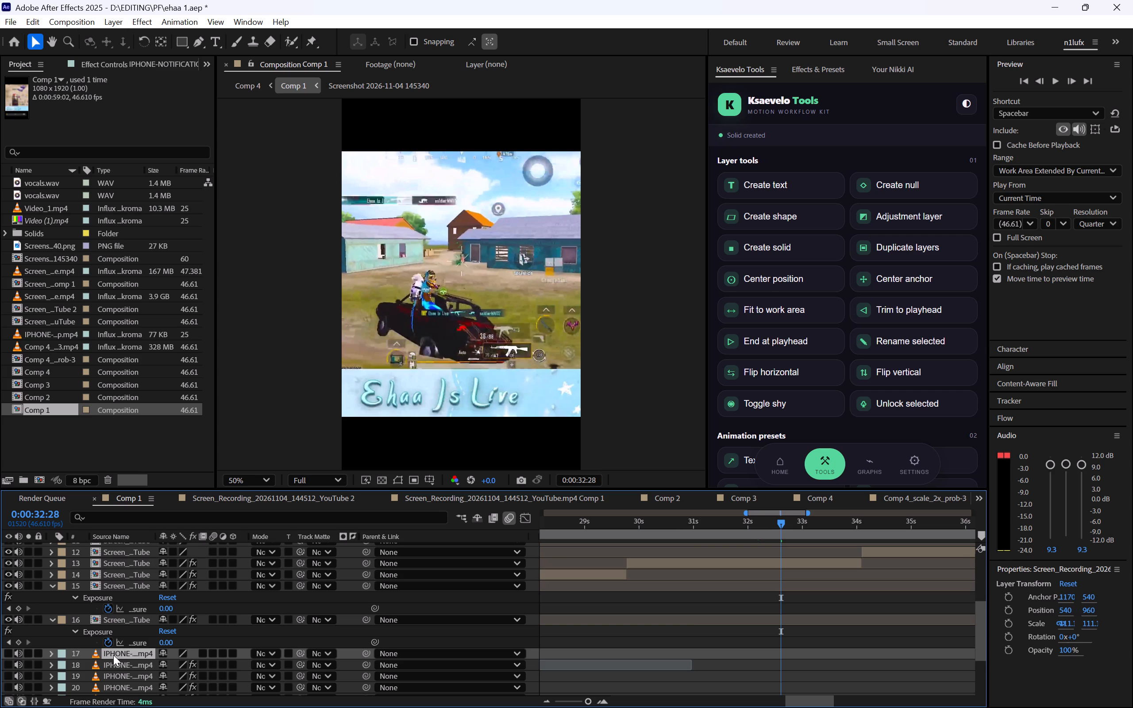
pyautogui.hotkey('ctrl', 'd')
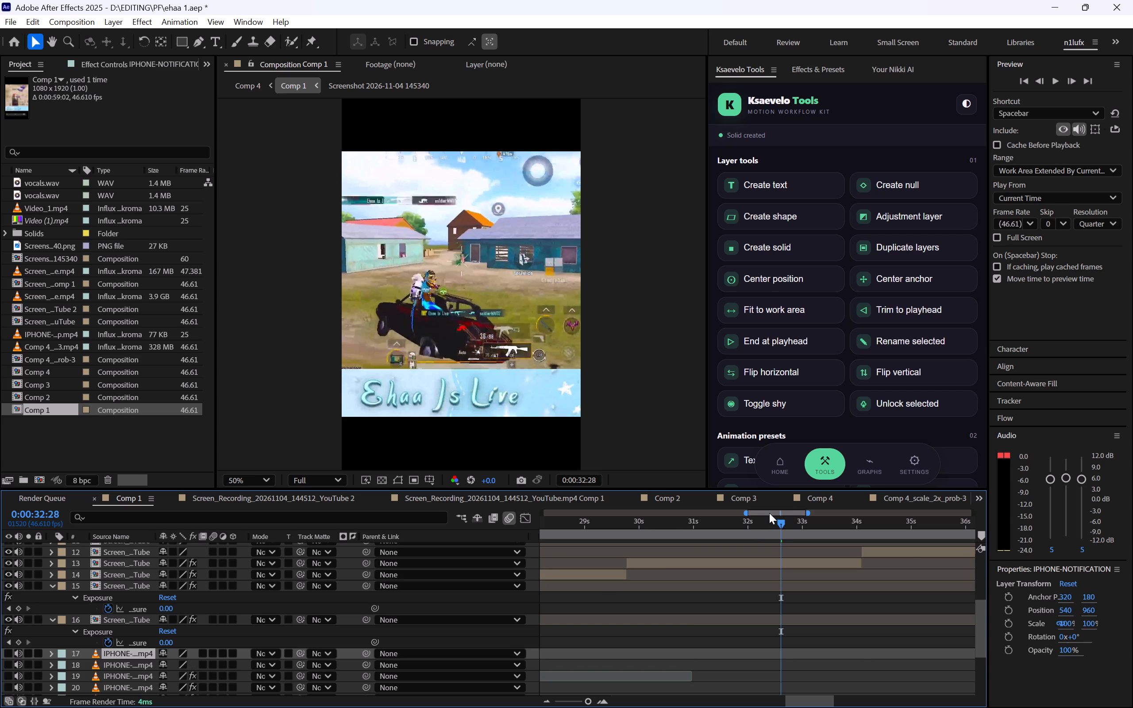
# Duplicate notification sound layer 19 and move the copy so its trimmed clip starts at 0:00:32:28.
pyautogui.moveTo(769, 513); pyautogui.dragTo(750, 513)
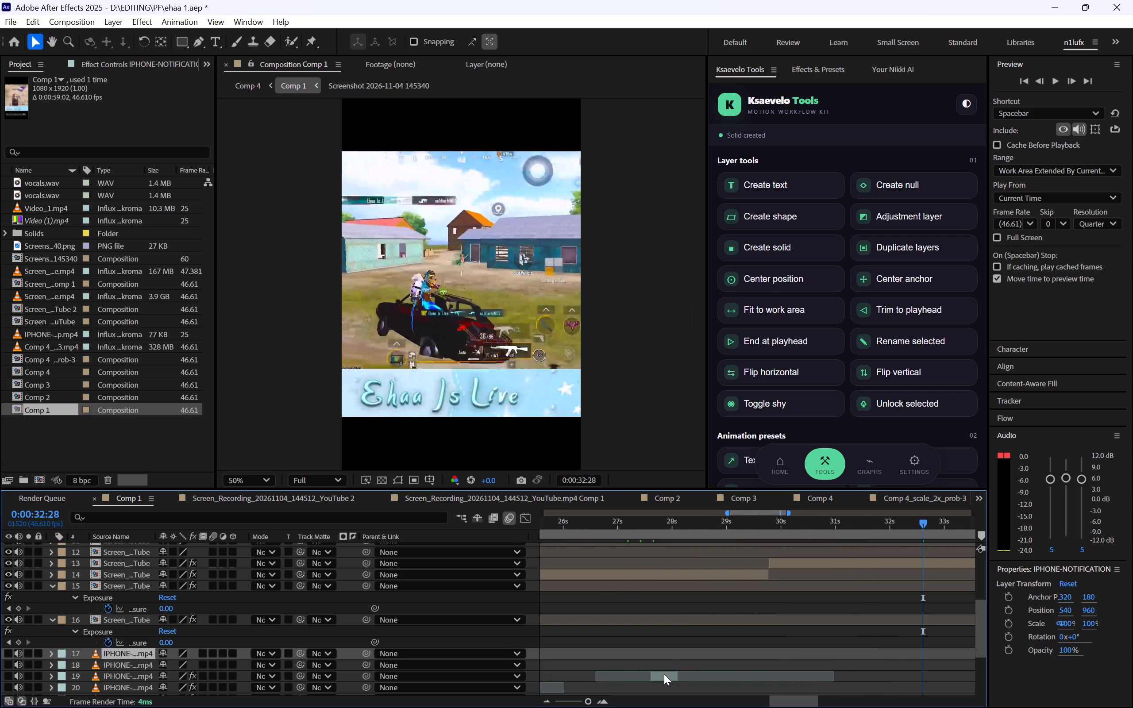
pyautogui.click(664, 674)
pyautogui.hotkey('ctrl', 'd')
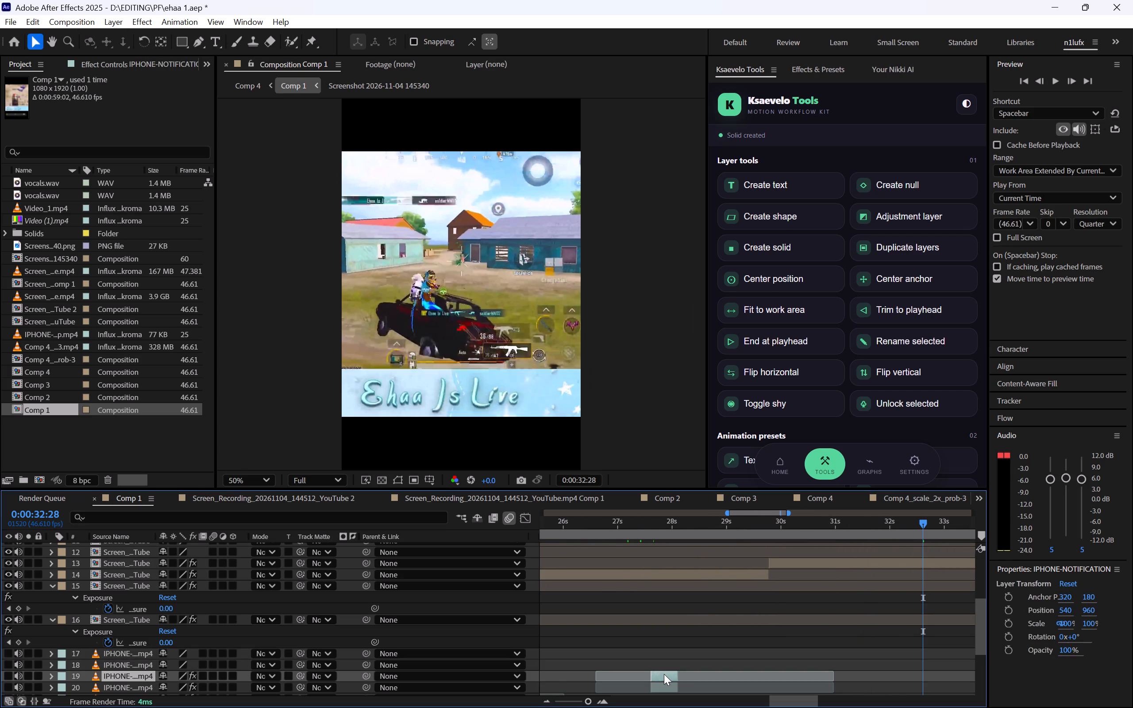
pyautogui.moveTo(664, 674); pyautogui.dragTo(936, 645)
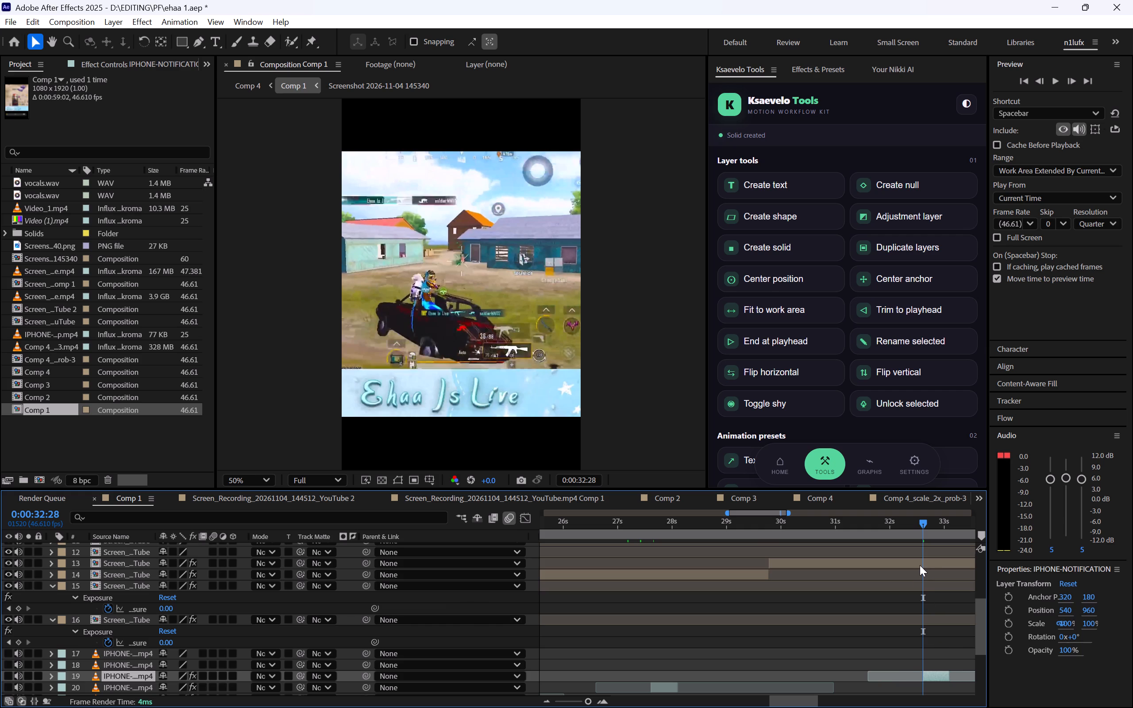
# Show the Exposure keyframes of gameplay layer 13 and preview its flash and sound around 0:00:32:28.
pyautogui.click(920, 565)
pyautogui.press('u')
pyautogui.scroll(-1, 909, 628)
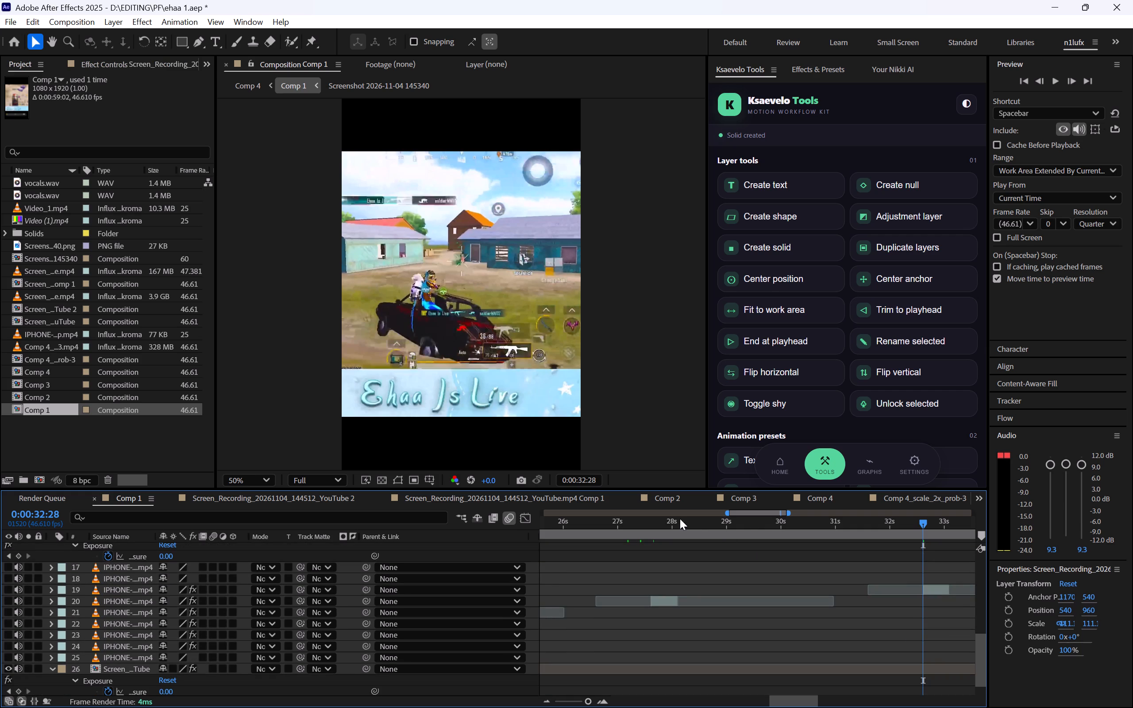
pyautogui.moveTo(757, 512); pyautogui.dragTo(784, 519)
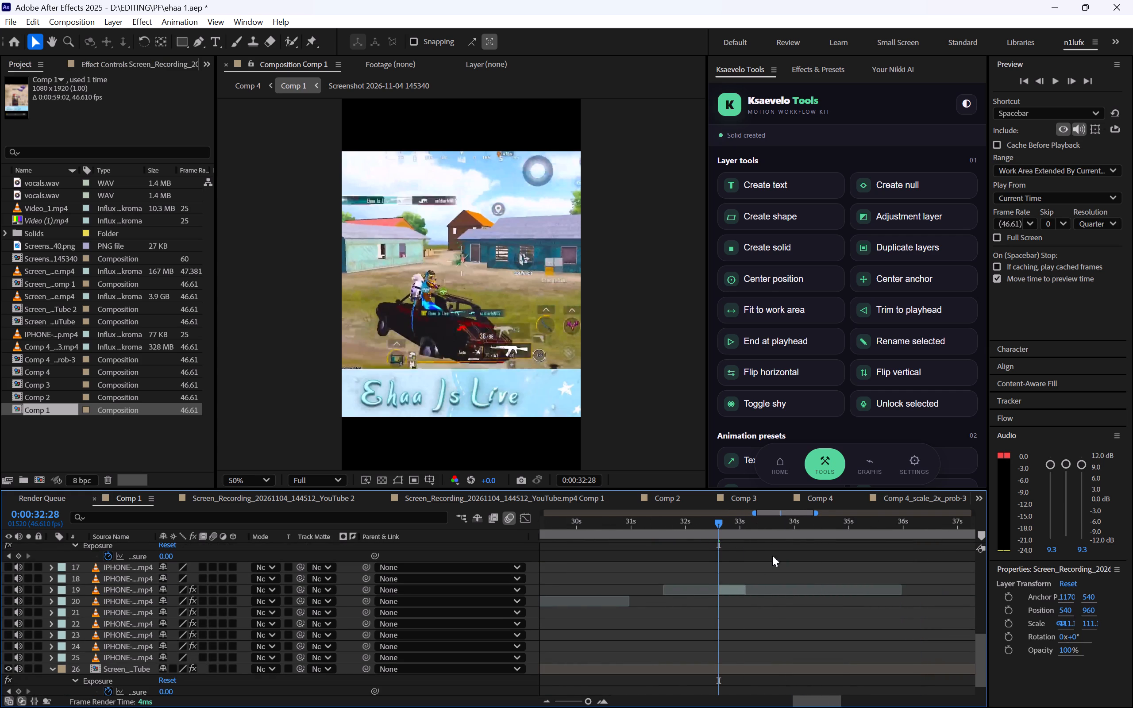
pyautogui.scroll(1, 760, 585)
pyautogui.press('space')
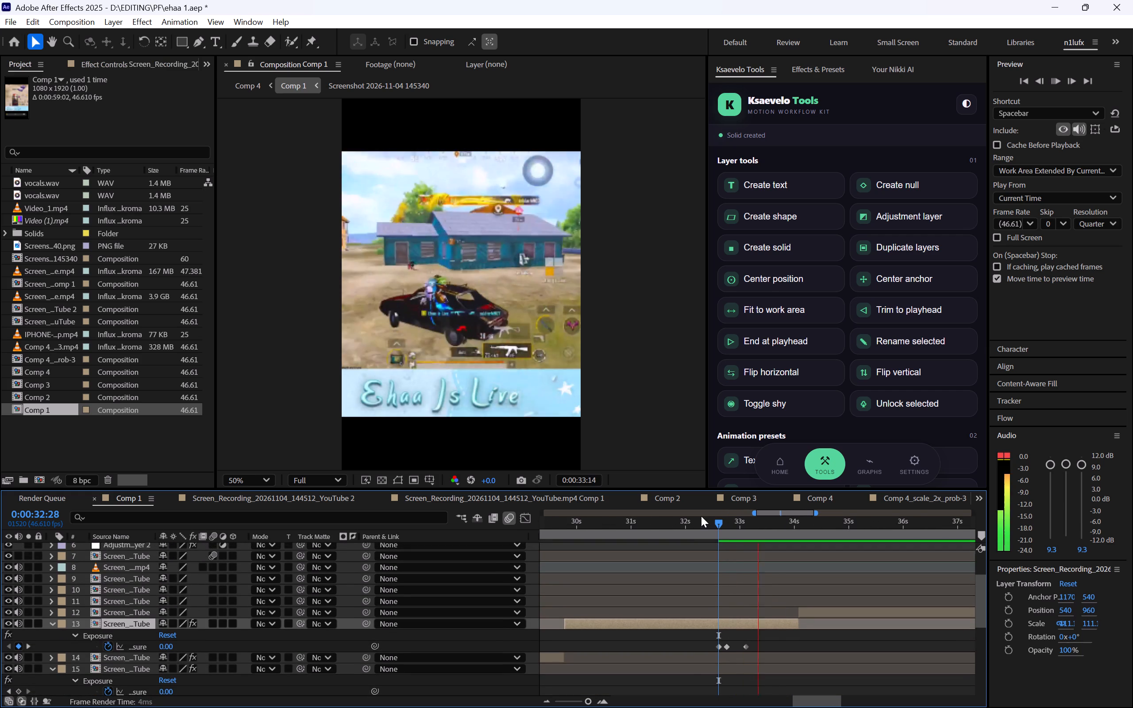
pyautogui.click(692, 518)
pyautogui.press('space')
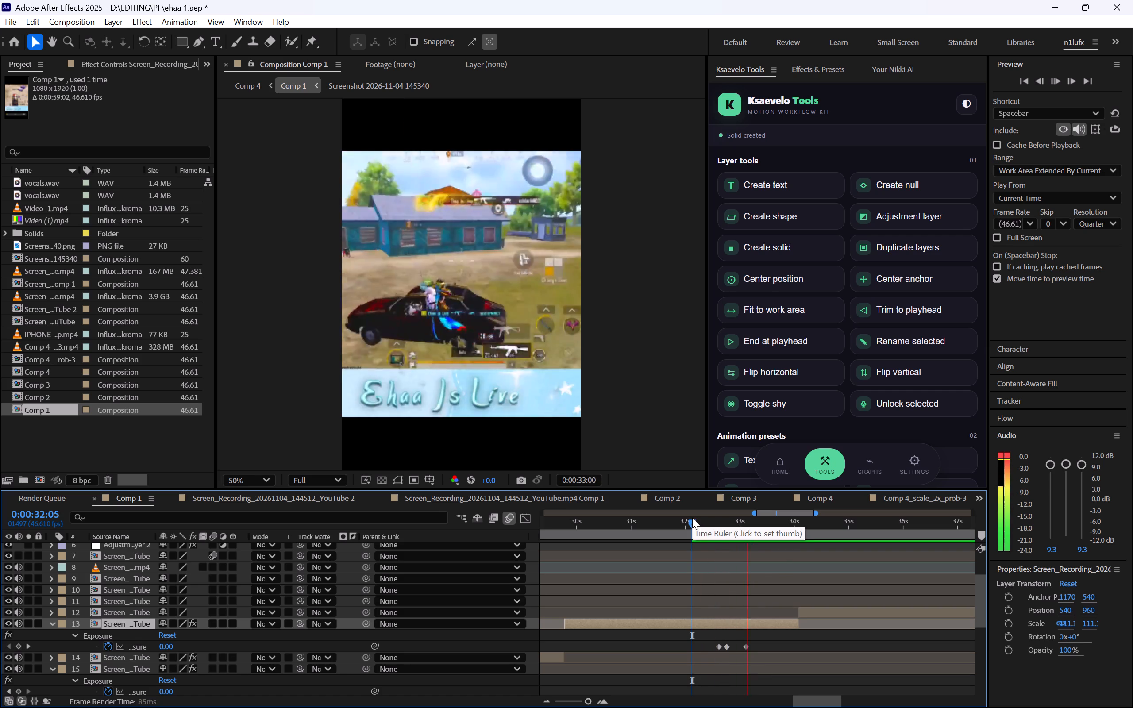
pyautogui.moveTo(692, 518); pyautogui.dragTo(736, 531)
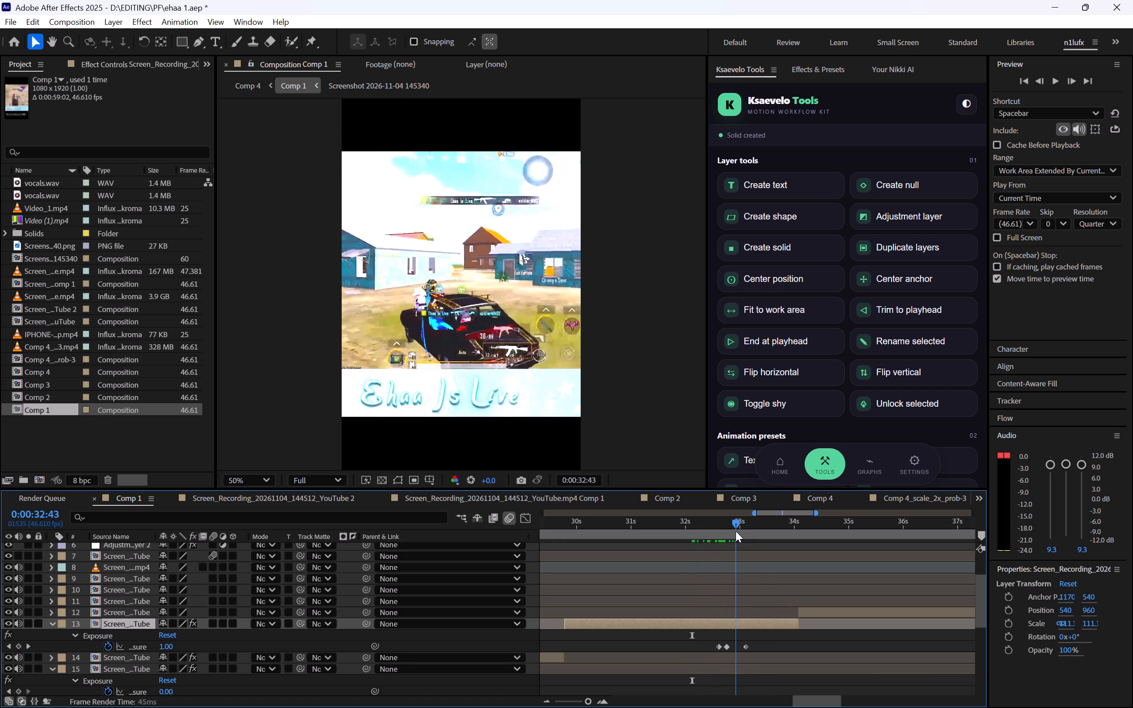
pyautogui.moveTo(736, 531); pyautogui.dragTo(685, 532)
pyautogui.press('space')
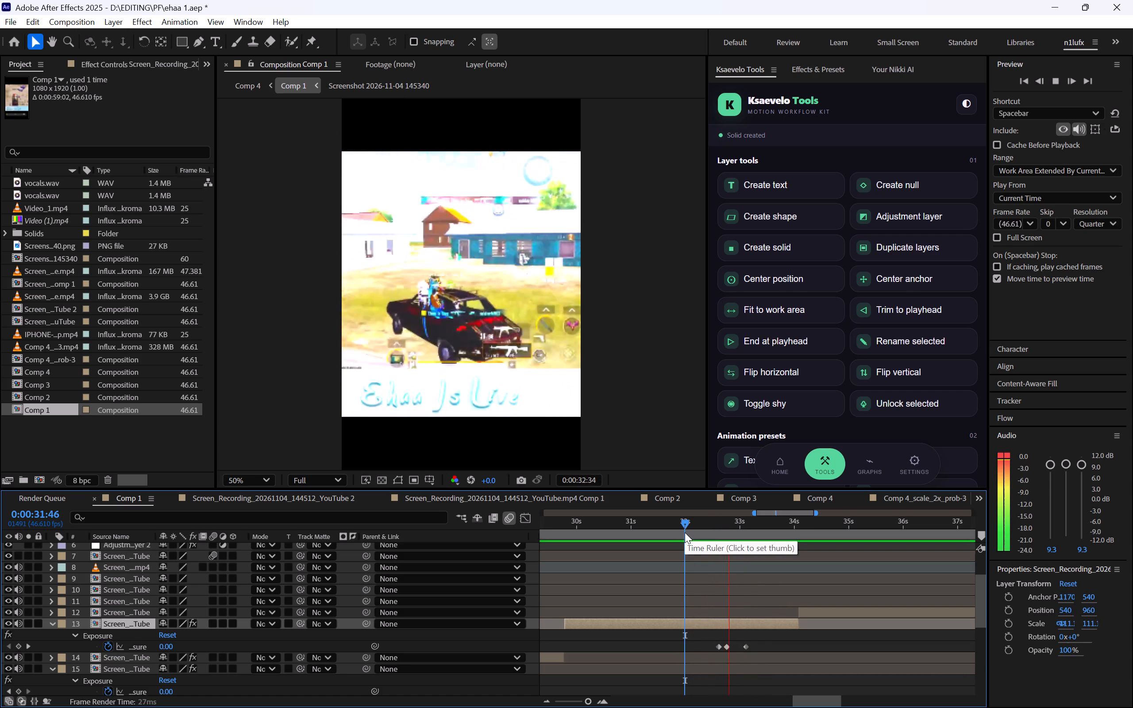
pyautogui.press('space')
# Play on to 0:00:36:46, paste the copied Exposure keyframes onto gameplay layer 12 and shift them to start at 0:00:36:39.
pyautogui.press('space')
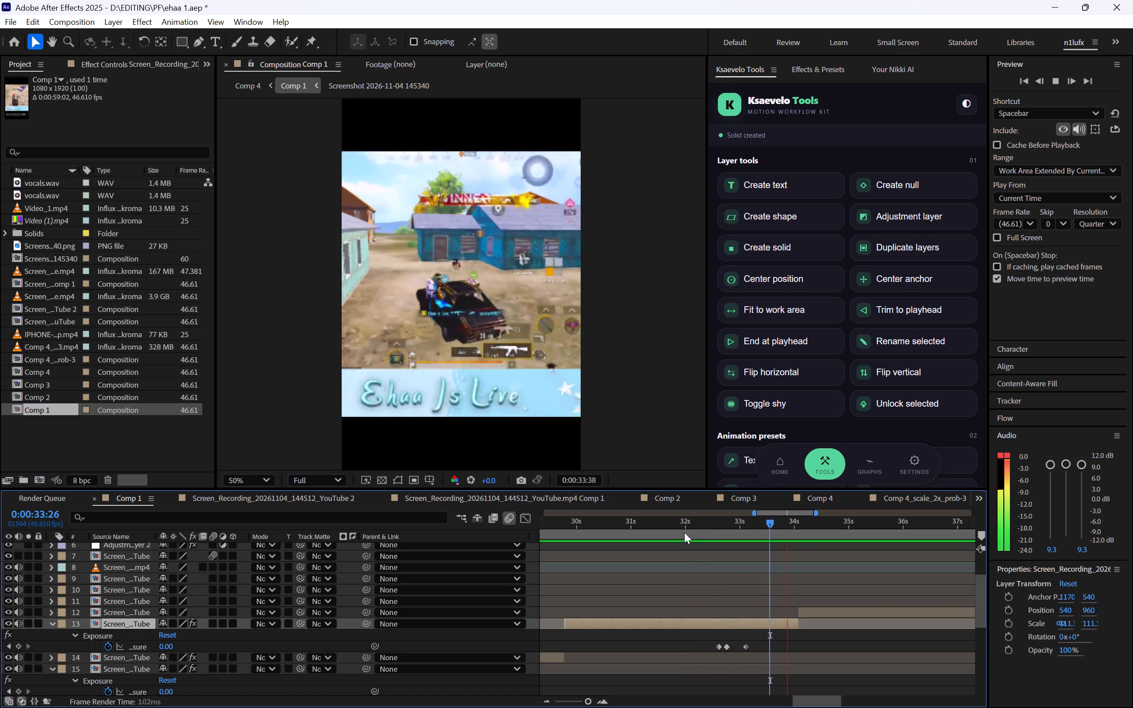
pyautogui.press('space')
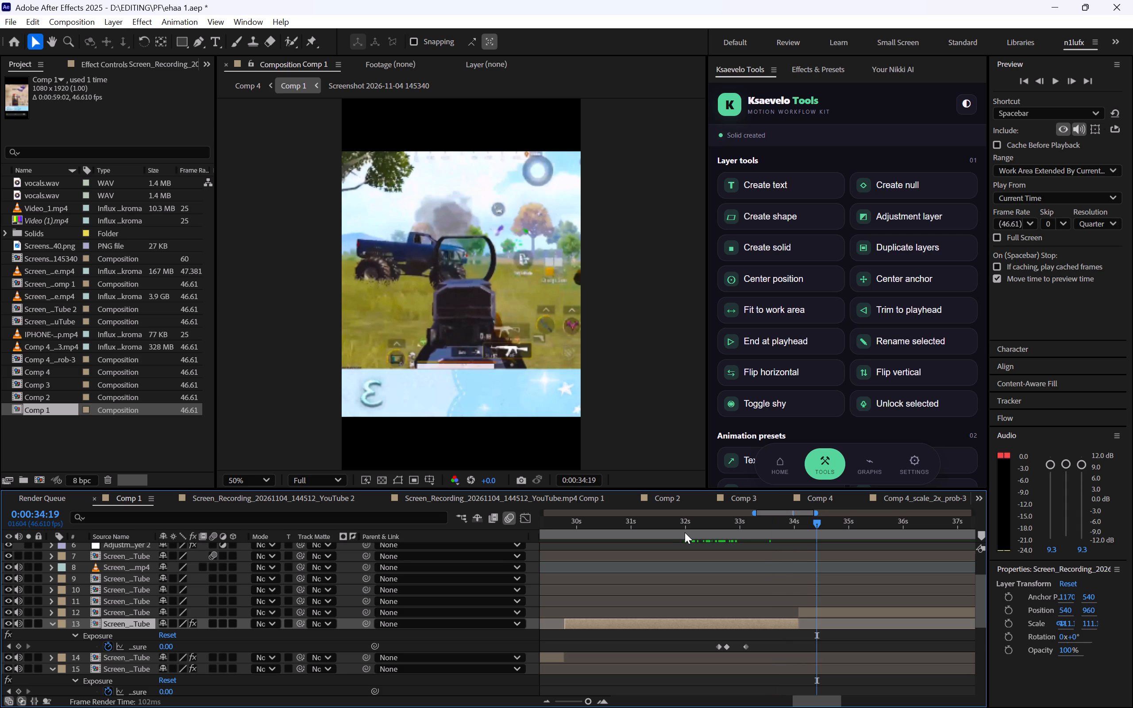
pyautogui.press('space')
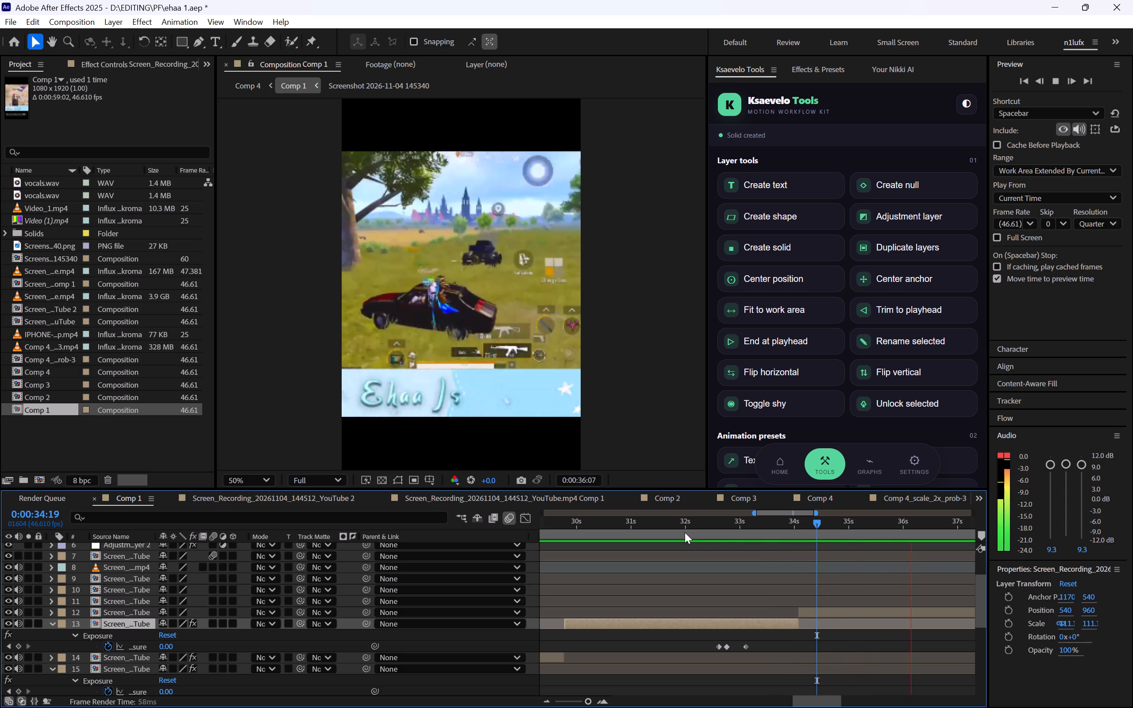
pyautogui.press('space')
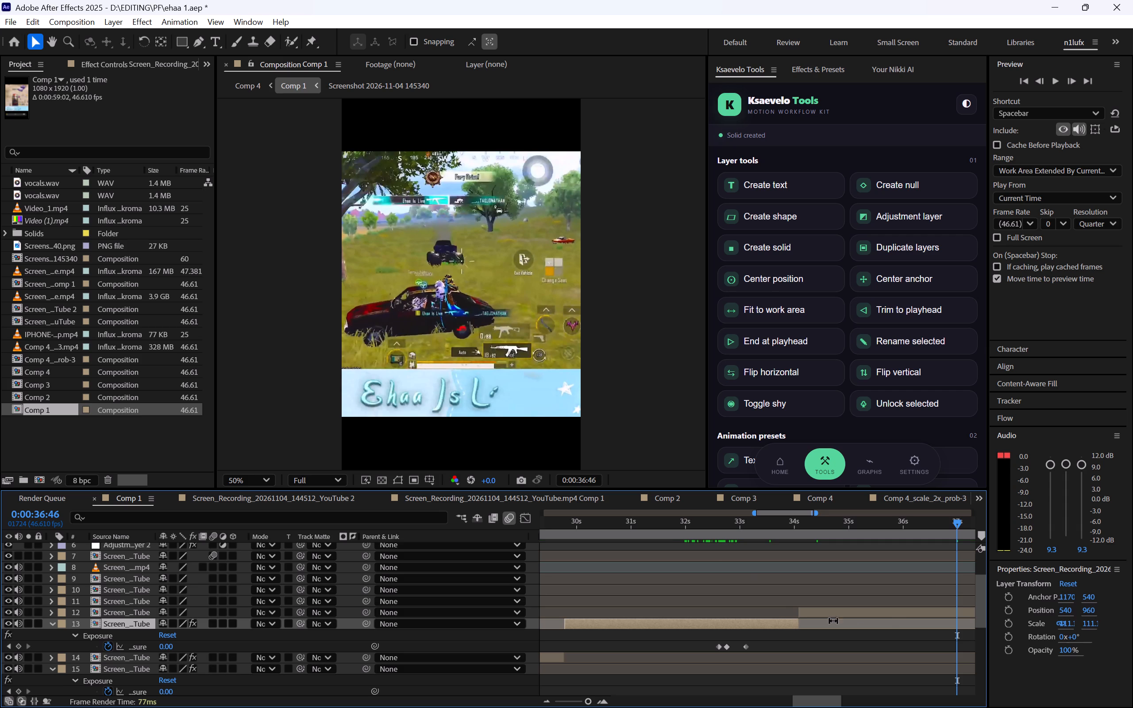
pyautogui.click(946, 609)
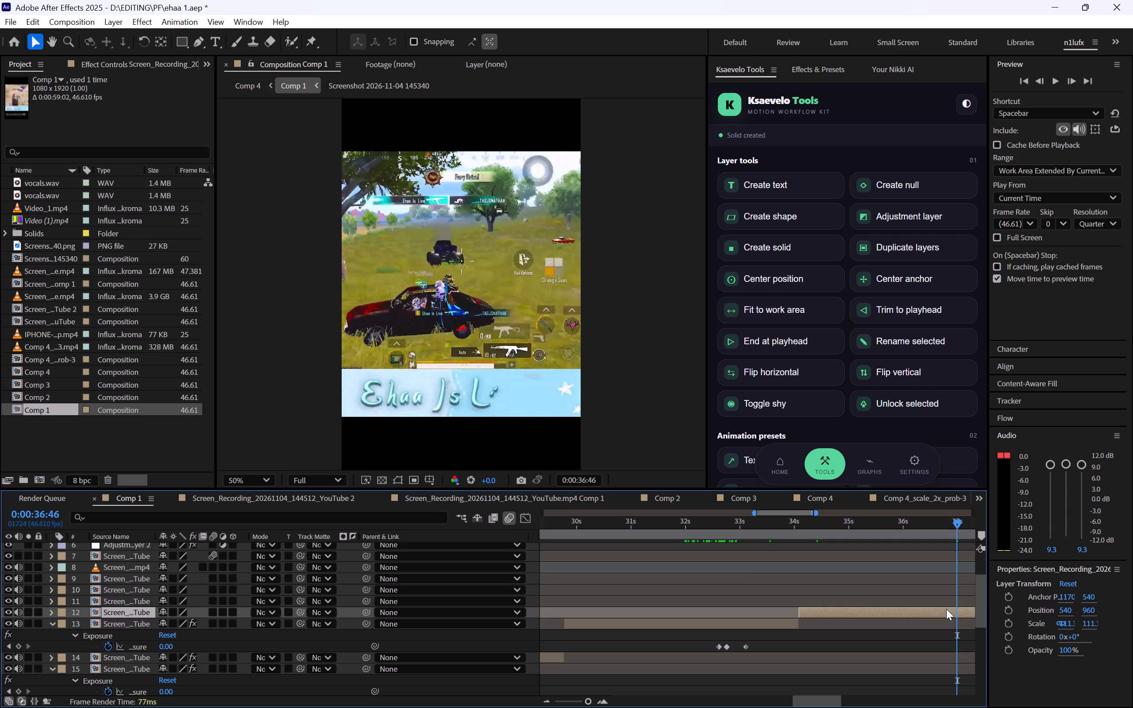
pyautogui.hotkey('ctrl', 'v')
pyautogui.press('u')
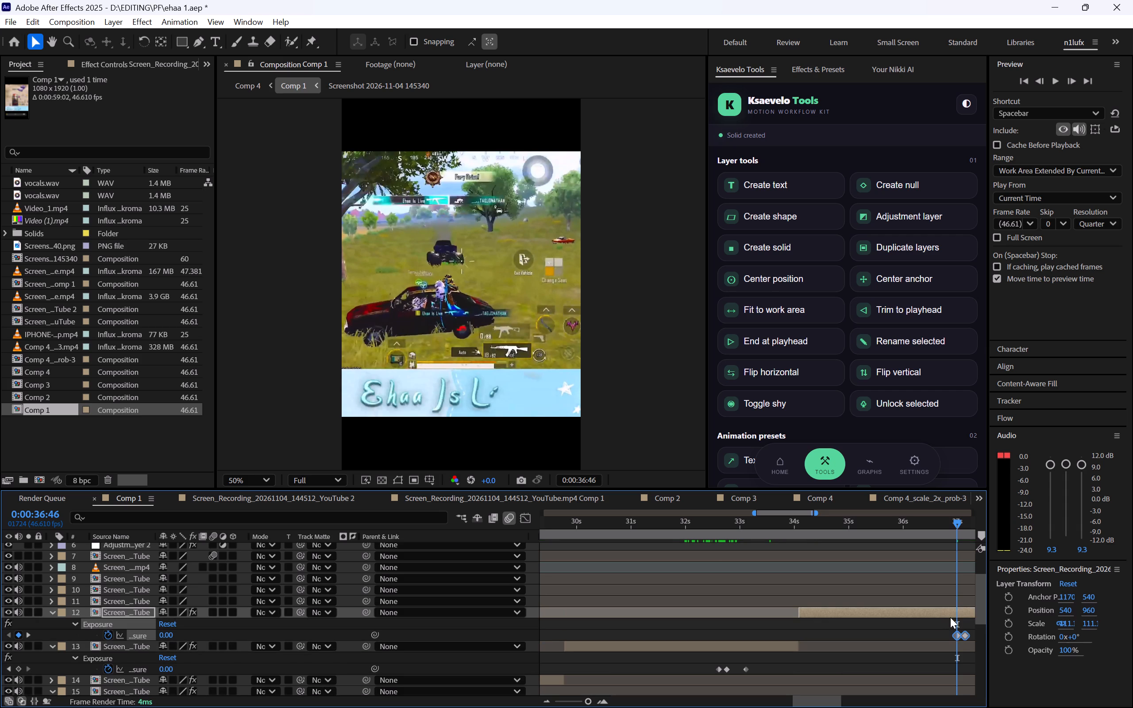
pyautogui.moveTo(957, 632); pyautogui.dragTo(949, 633)
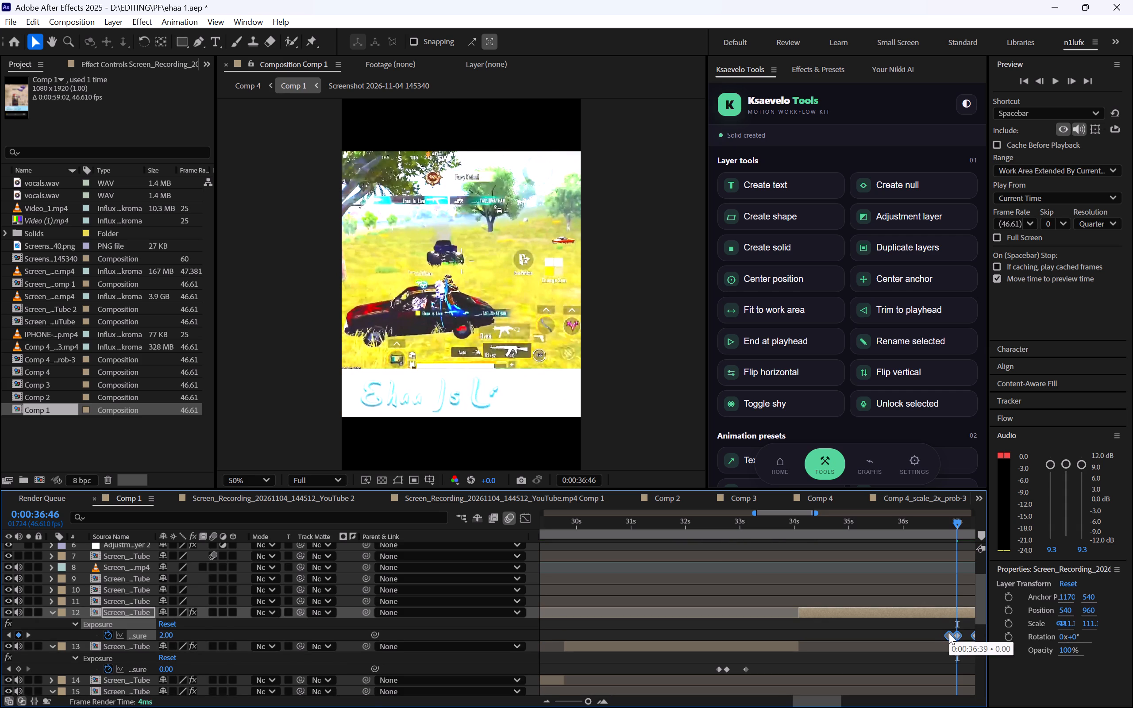
# Duplicate notification sound layer 19 and move the copy so its trimmed clip starts just before 0:00:36:46.
pyautogui.scroll(-1, 949, 633)
pyautogui.scroll(-1, 793, 645)
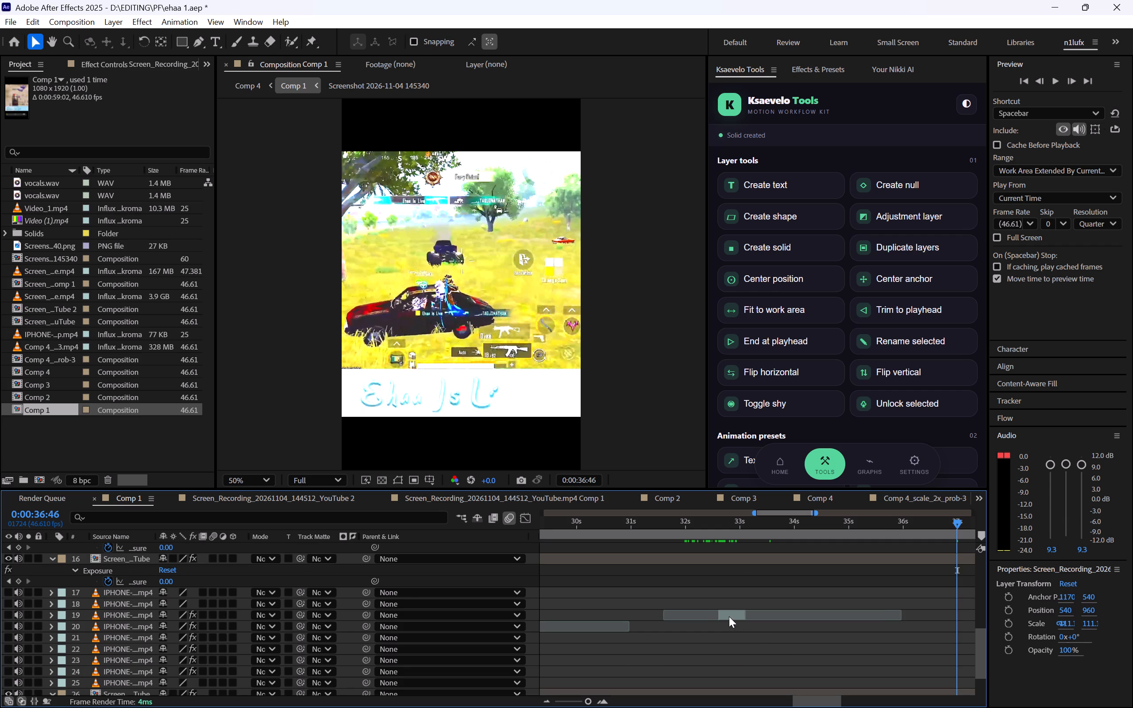
pyautogui.click(729, 616)
pyautogui.hotkey('ctrl', 'd')
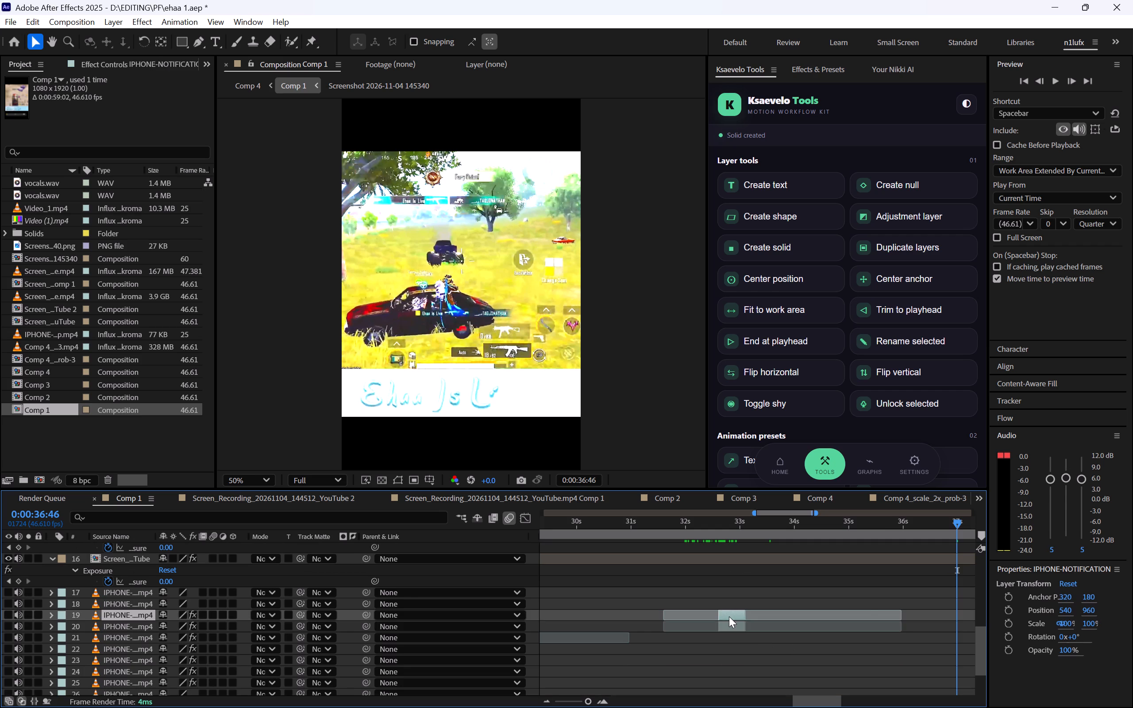
pyautogui.moveTo(729, 616); pyautogui.dragTo(963, 619)
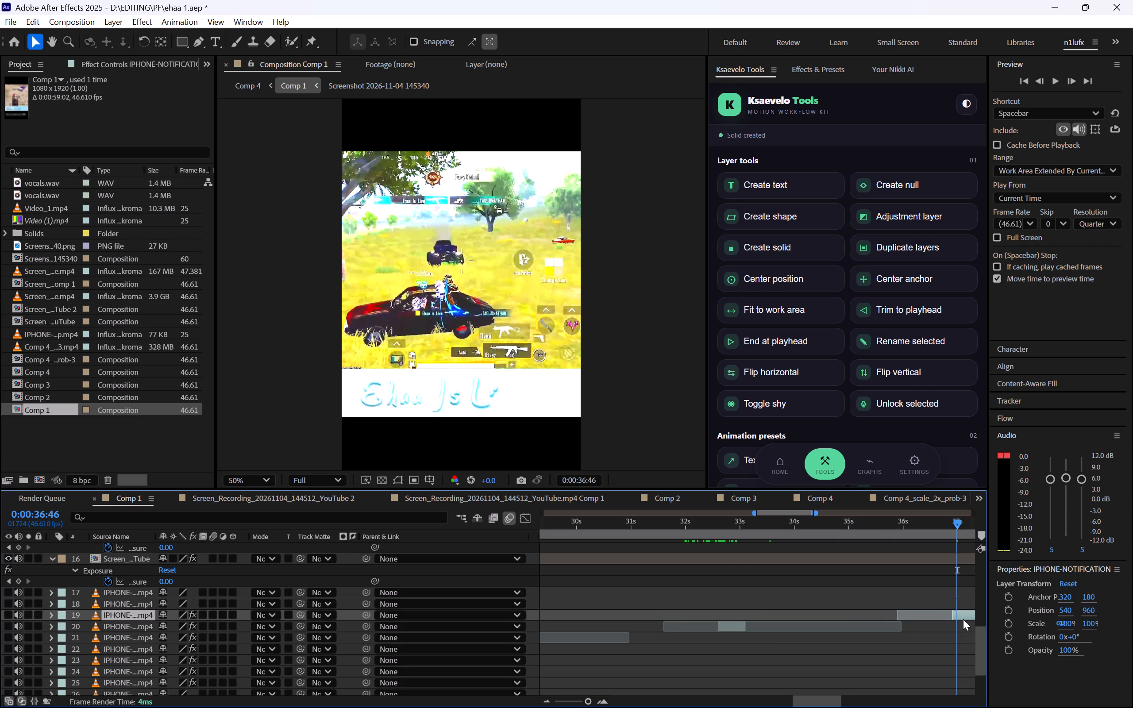
# Move the duplicated notification sound layer up the stack to position 11, among the gameplay layers.
pyautogui.moveTo(768, 512); pyautogui.dragTo(783, 535)
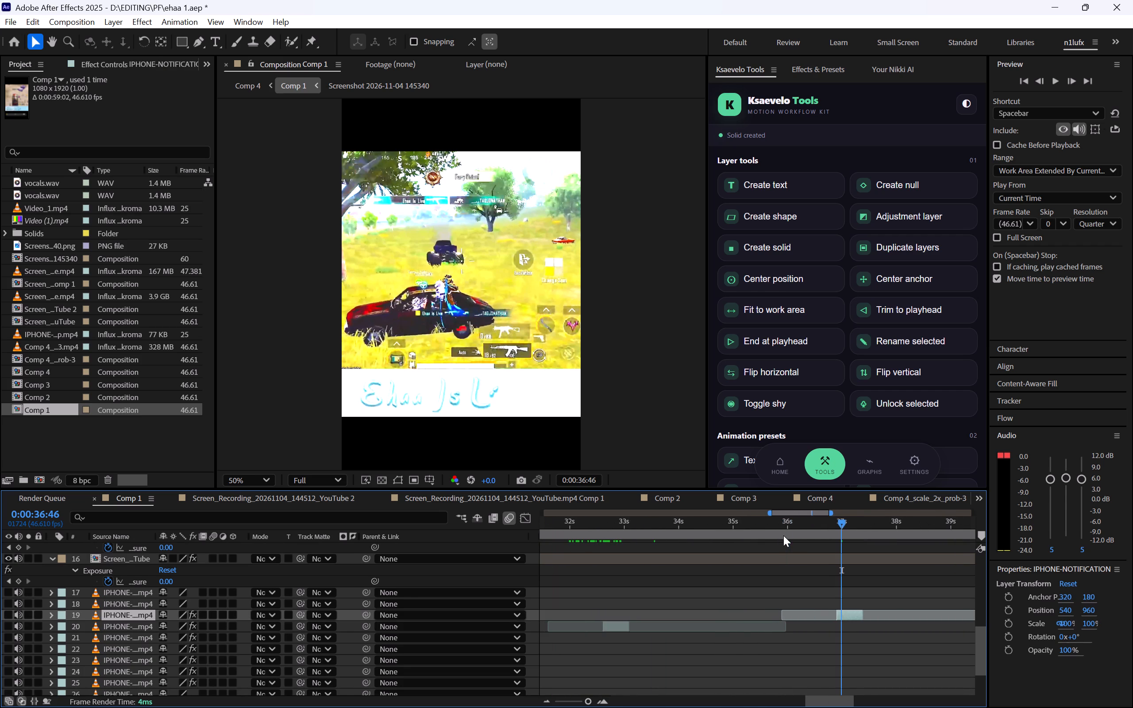
pyautogui.scroll(1, 786, 566)
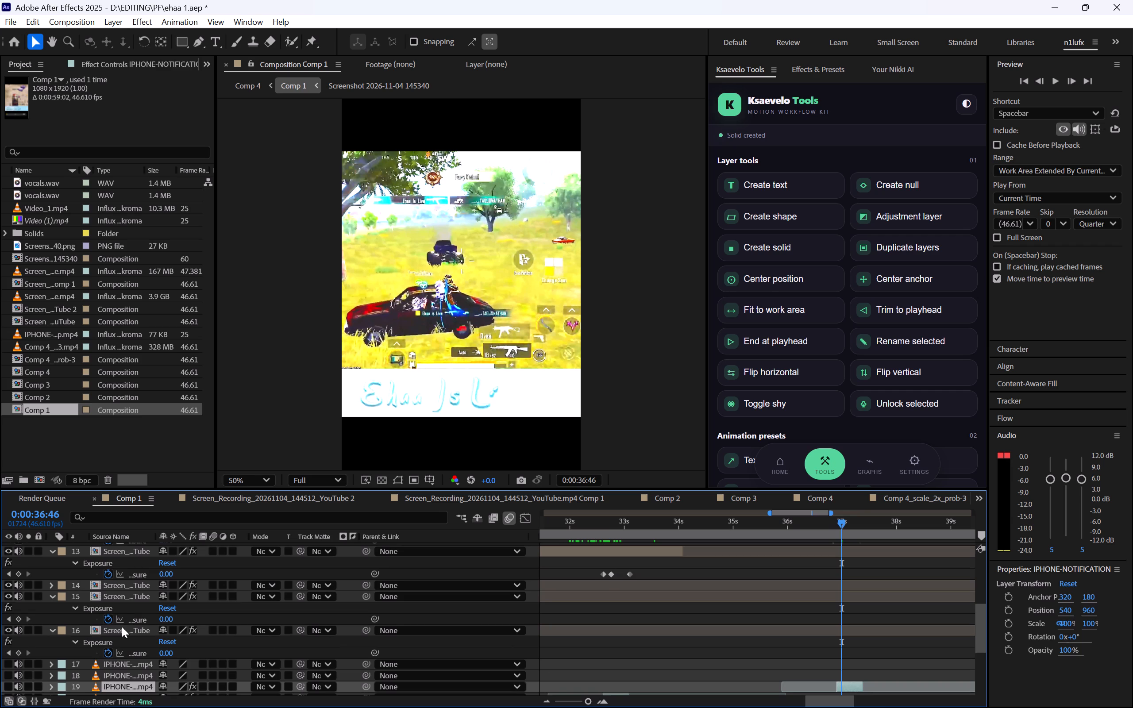
pyautogui.moveTo(118, 688); pyautogui.dragTo(116, 562)
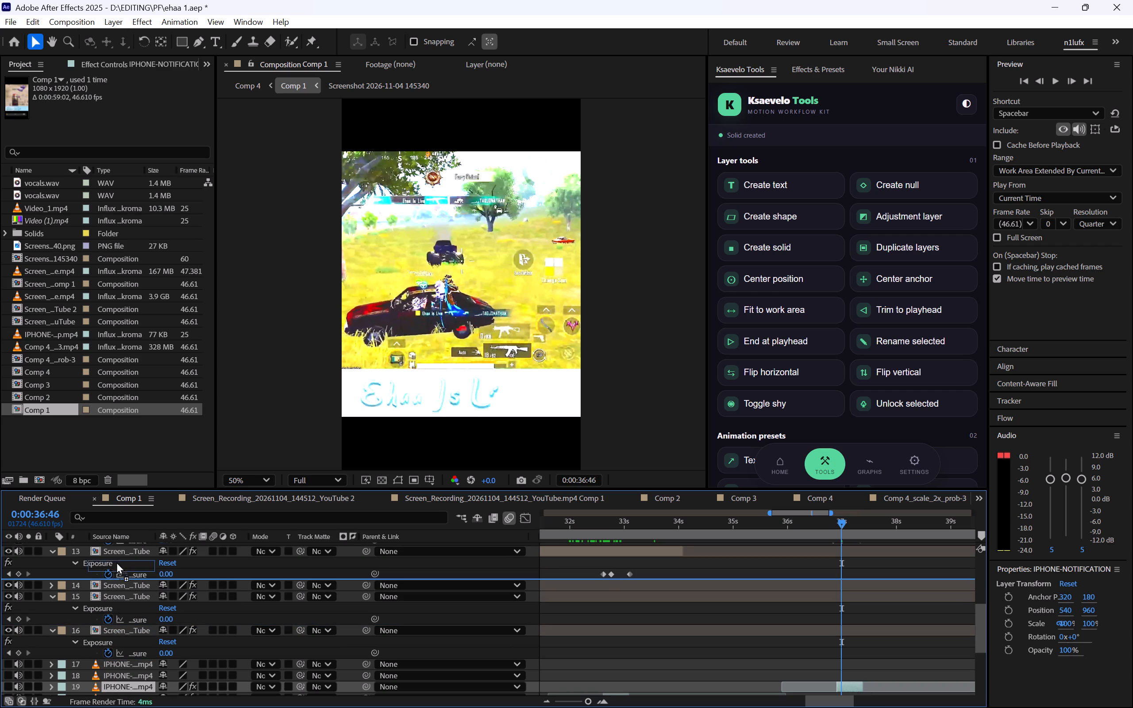
pyautogui.moveTo(116, 562); pyautogui.dragTo(115, 553)
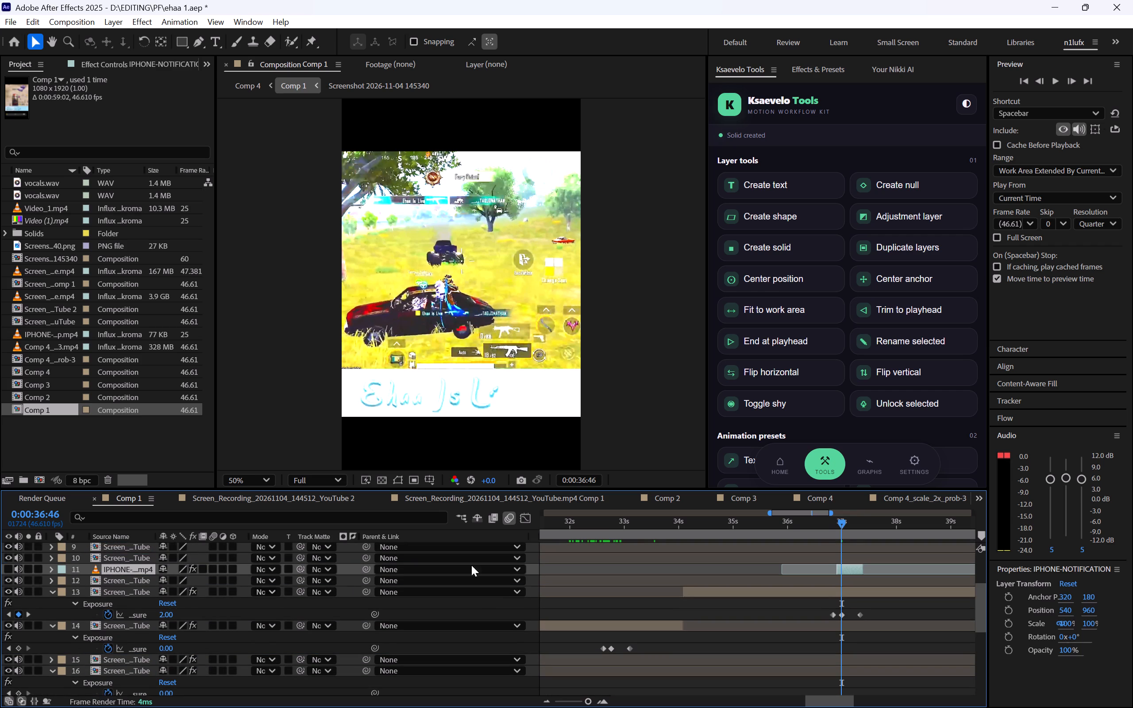
# Preview the new flash and notification sound from about 0:00:36:25.
pyautogui.click(816, 525)
pyautogui.press('space')
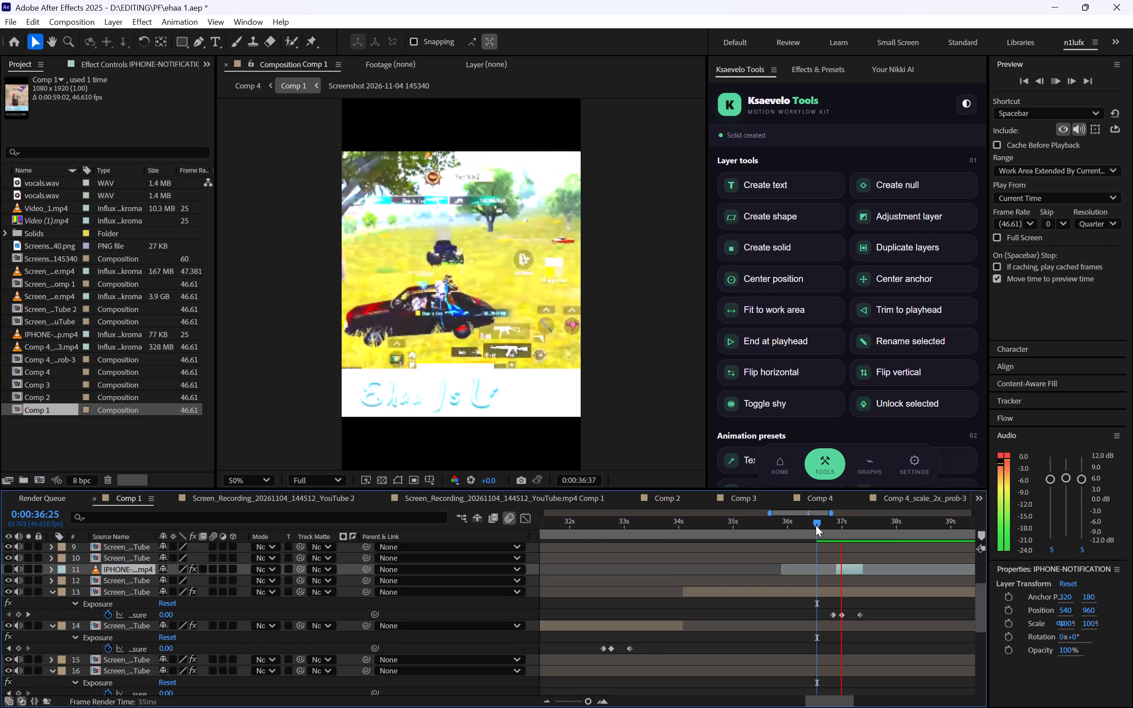
pyautogui.click(816, 525)
pyautogui.press('space')
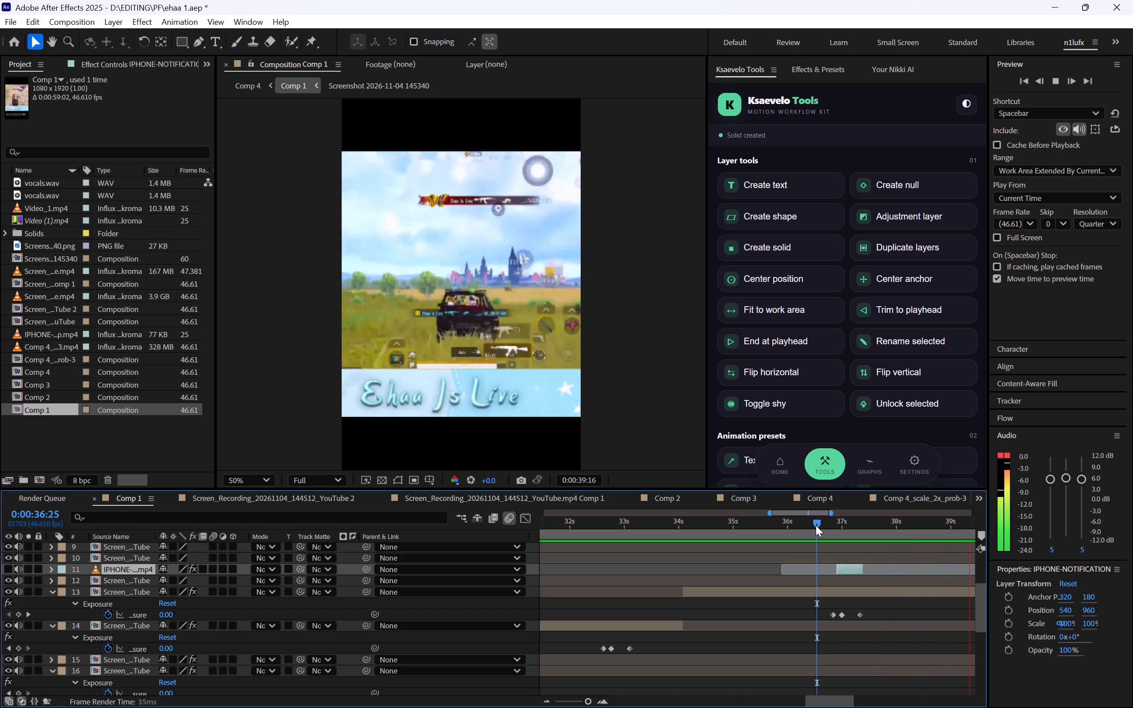
pyautogui.press('space')
# Play on to the next kill, duplicate notification sound layer 11 and move the copy so its trimmed clip starts at 0:00:41:18.
pyautogui.press('space')
pyautogui.press('space')
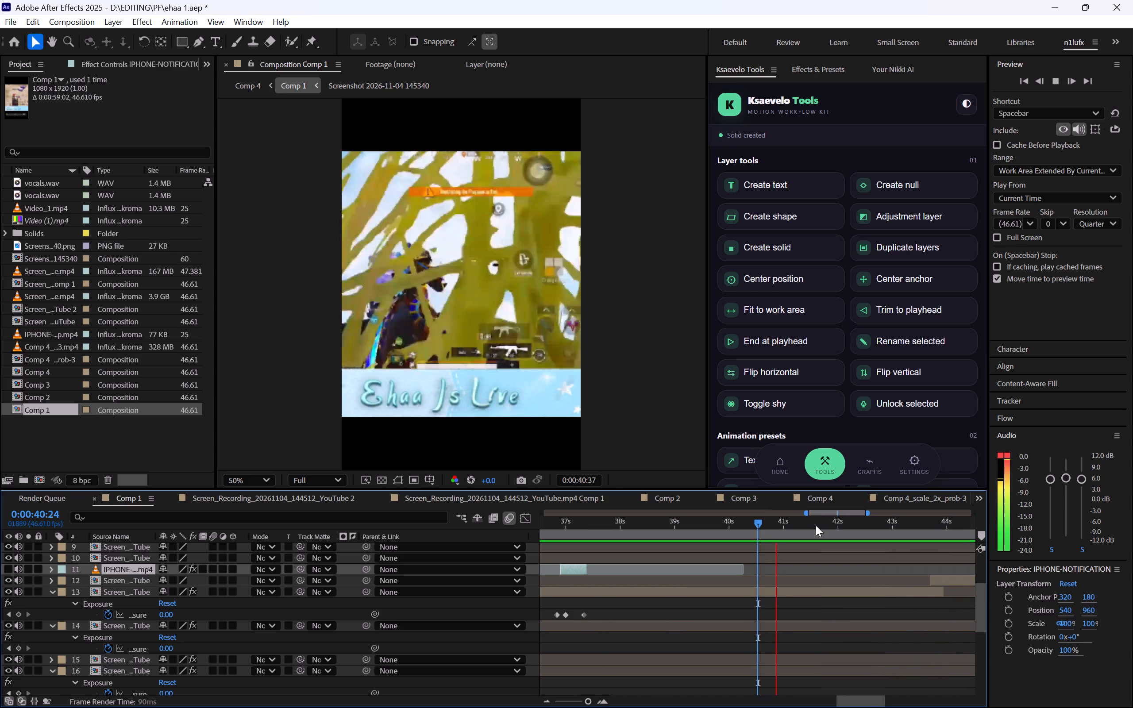
pyautogui.press('space')
pyautogui.press('space')
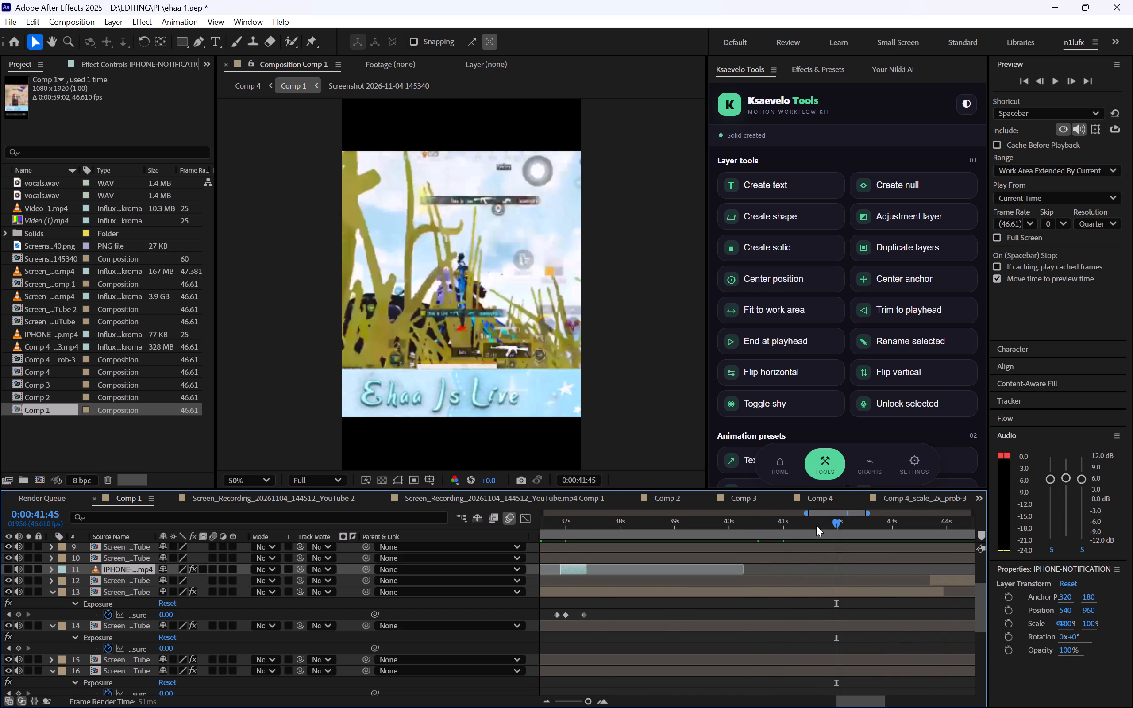
pyautogui.hotkey('ctrl', 'd')
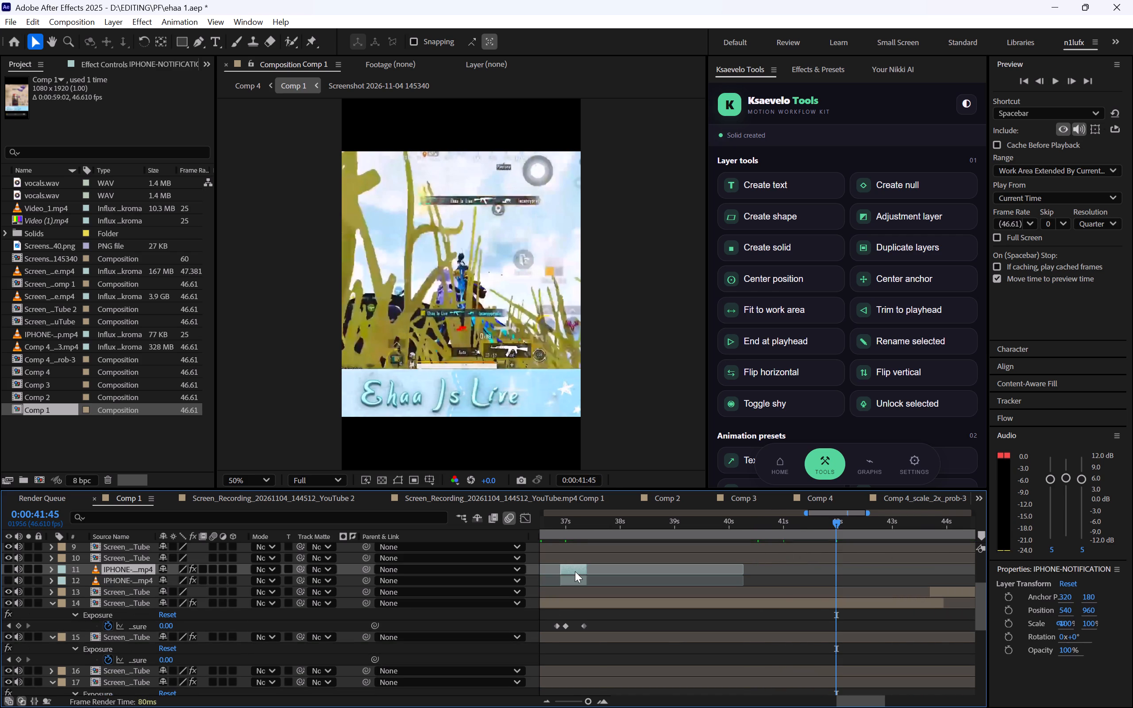
pyautogui.moveTo(575, 571); pyautogui.dragTo(839, 603)
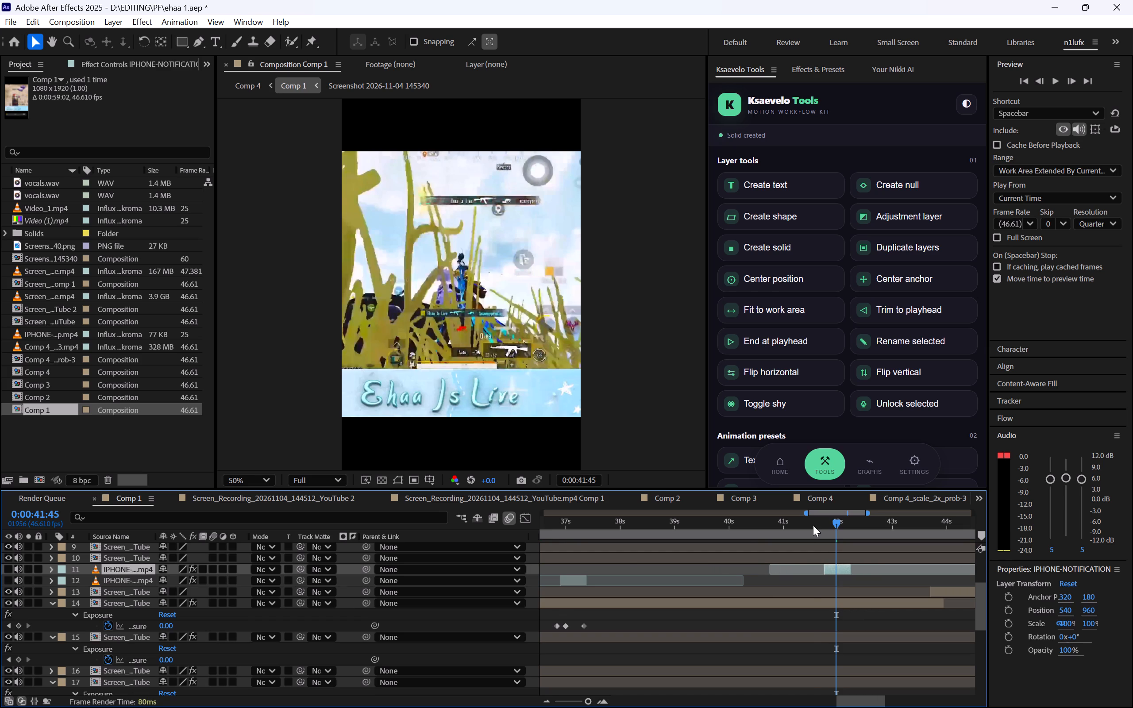
pyautogui.click(813, 525)
pyautogui.moveTo(813, 525); pyautogui.dragTo(804, 525)
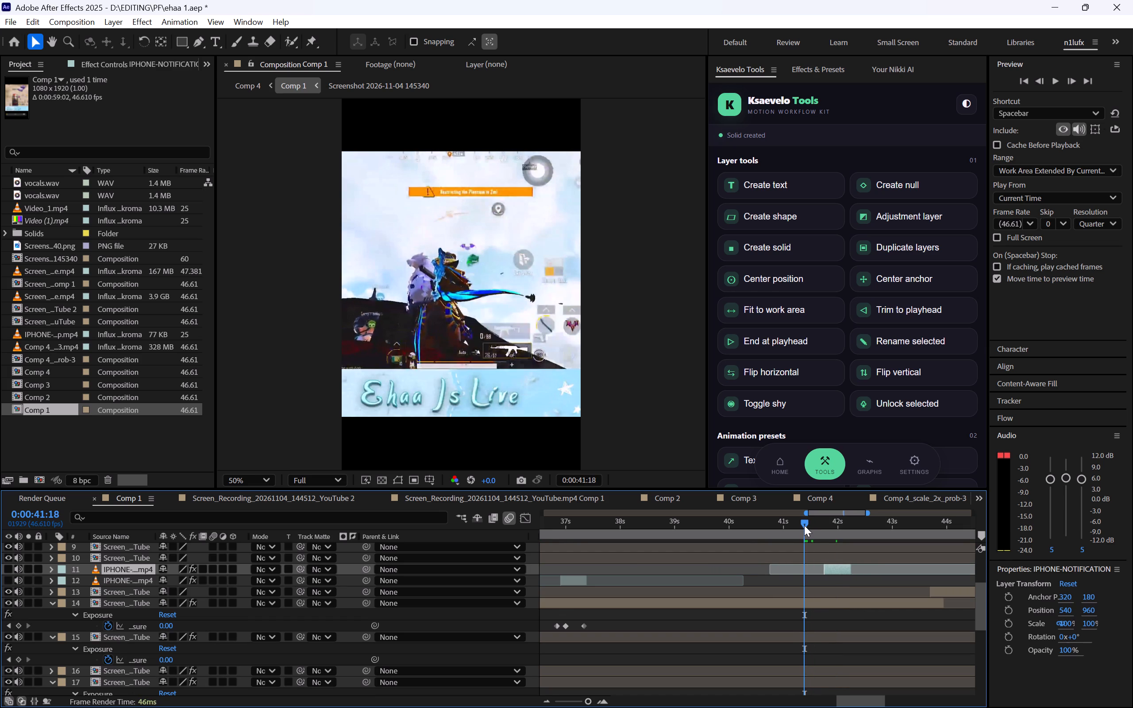
pyautogui.moveTo(835, 572); pyautogui.dragTo(817, 573)
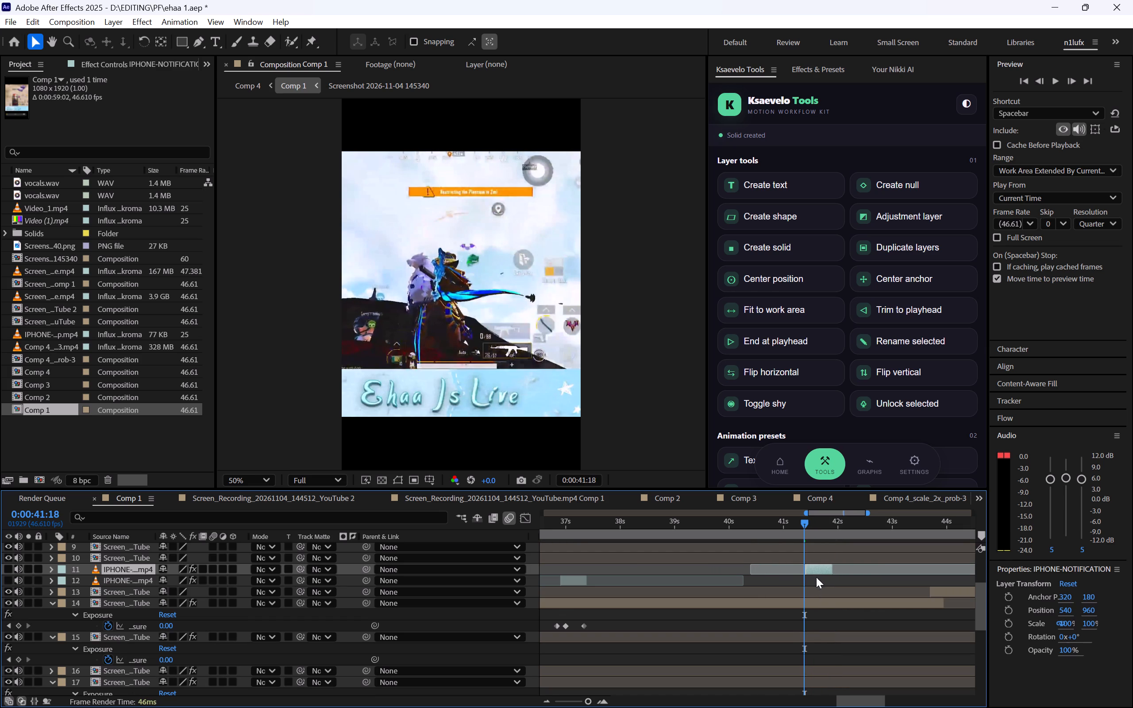
# Paste the copied Exposure keyframes onto gameplay layer 14 at 0:00:41:18.
pyautogui.click(814, 600)
pyautogui.hotkey('ctrl', 'v')
# Preview the new flash and notification sound from 0:00:41:18 and play on to the next kill around 0:00:45.
pyautogui.press('space')
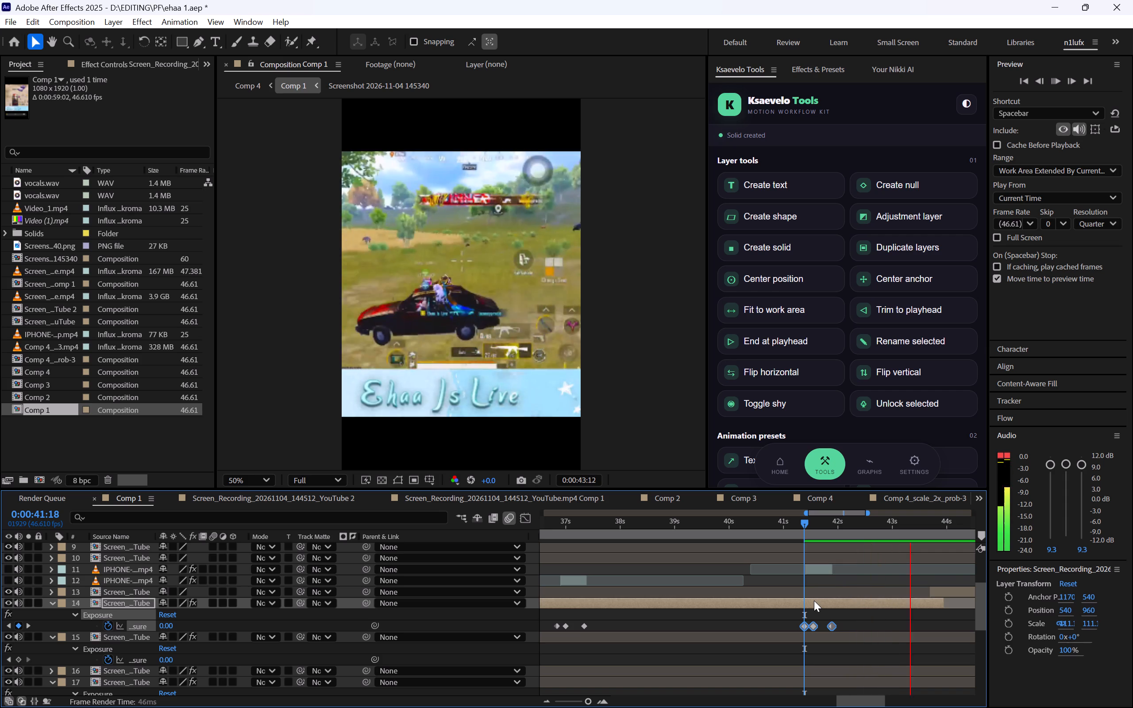
pyautogui.press('space')
pyautogui.press('space')
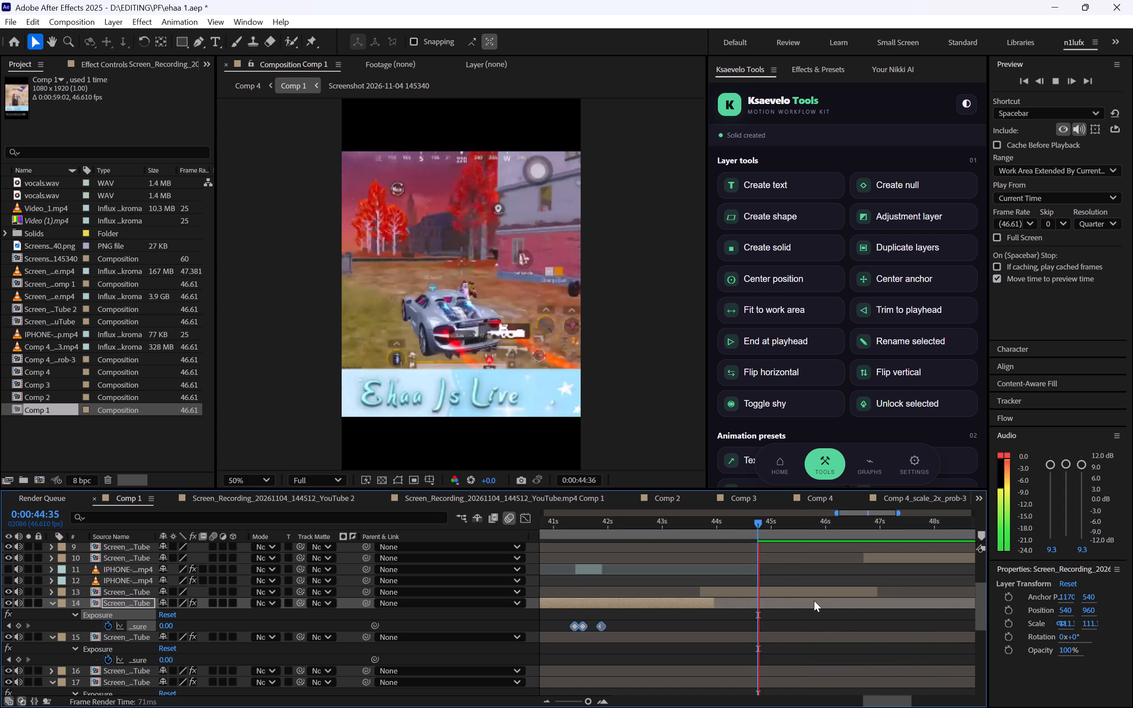
pyautogui.press('space')
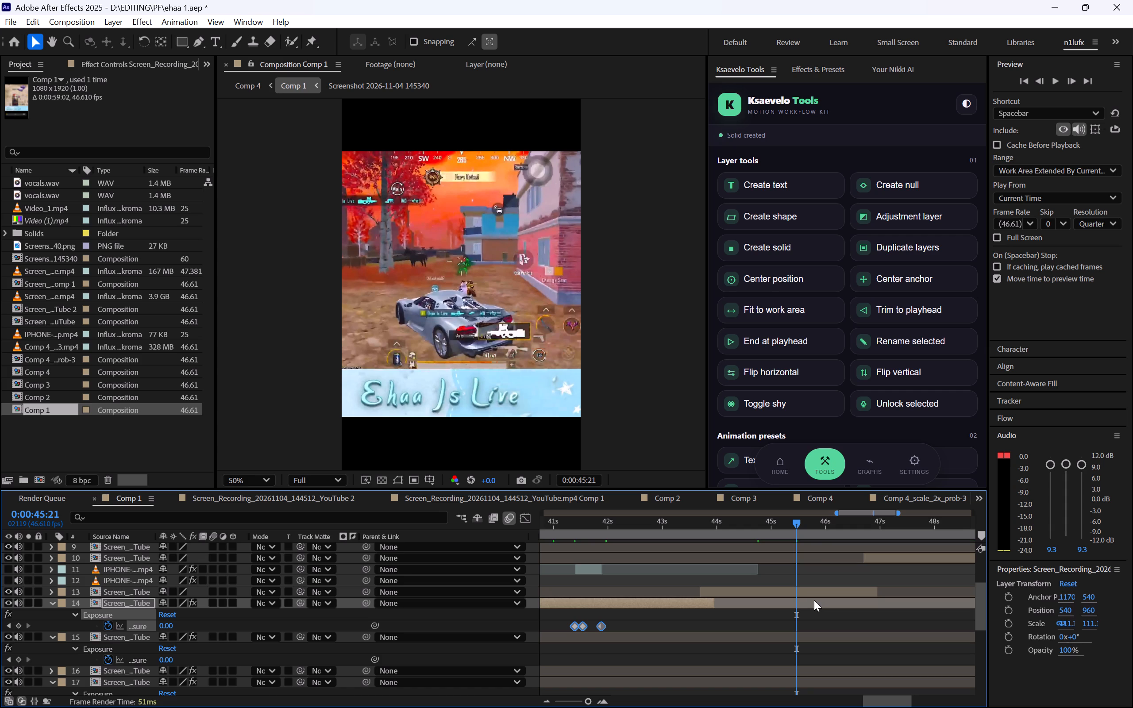
pyautogui.press('space')
pyautogui.press('space')
pyautogui.press('space')
pyautogui.press('space')
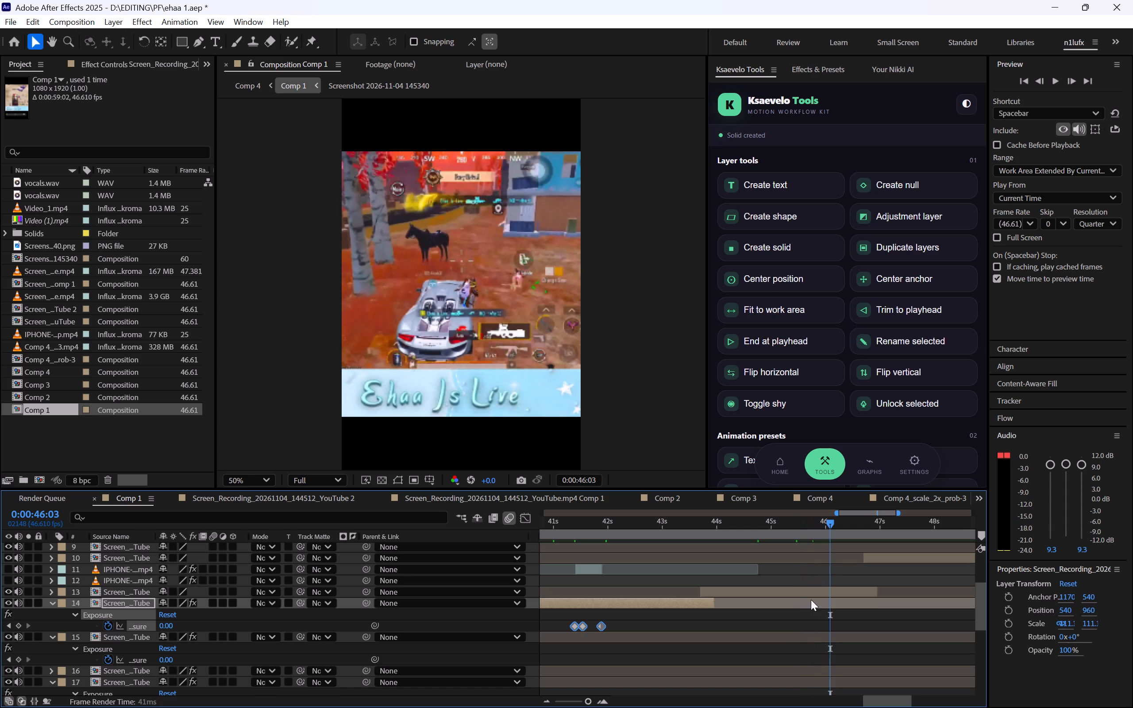
# Duplicate notification sound layer 11 and move the copy so its trimmed clip starts just before 0:00:45:11.
pyautogui.moveTo(824, 523); pyautogui.dragTo(812, 527)
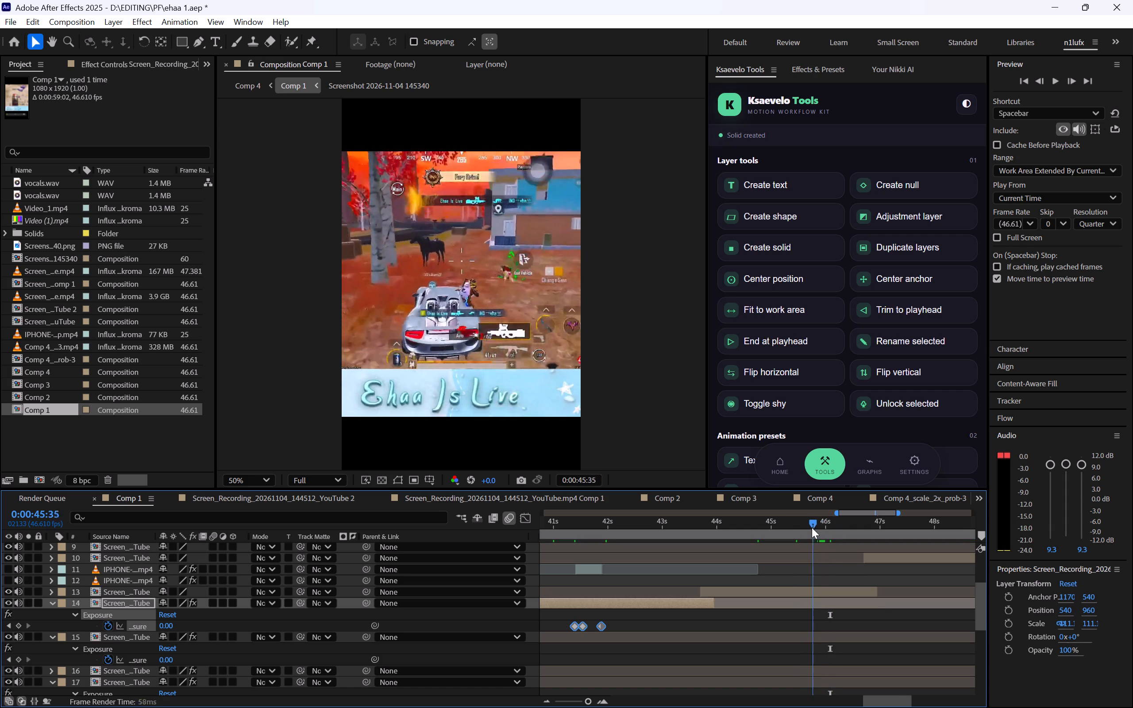
pyautogui.moveTo(812, 527); pyautogui.dragTo(794, 535)
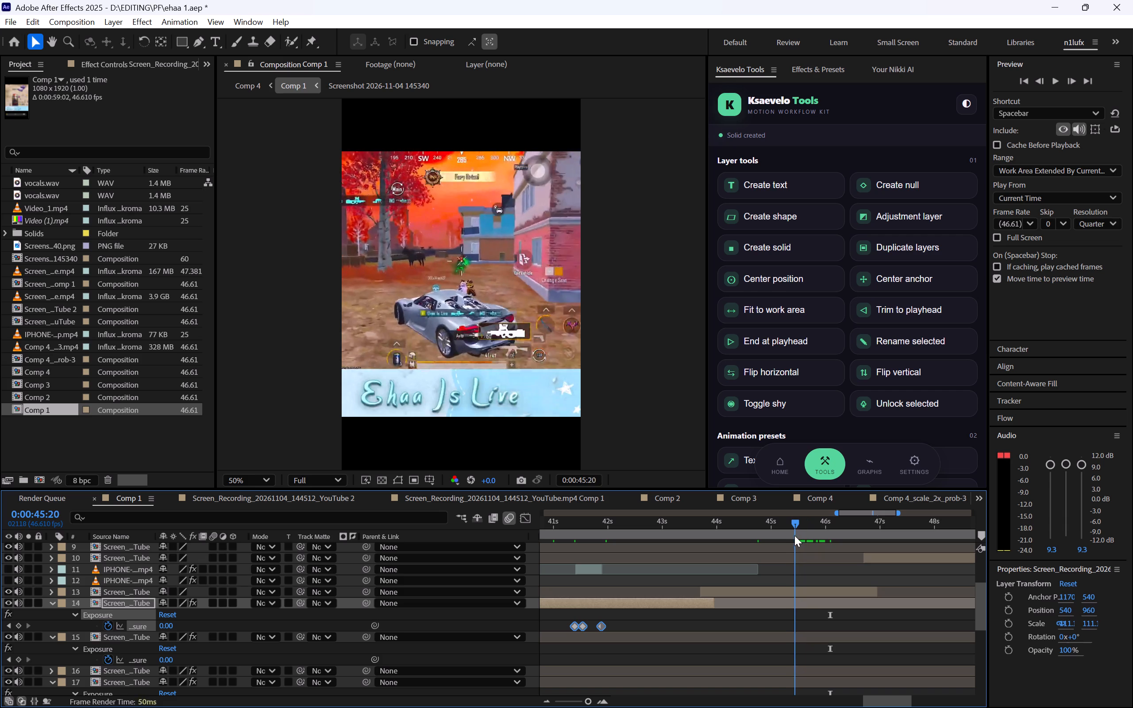
pyautogui.moveTo(794, 535); pyautogui.dragTo(785, 536)
pyautogui.click(596, 570)
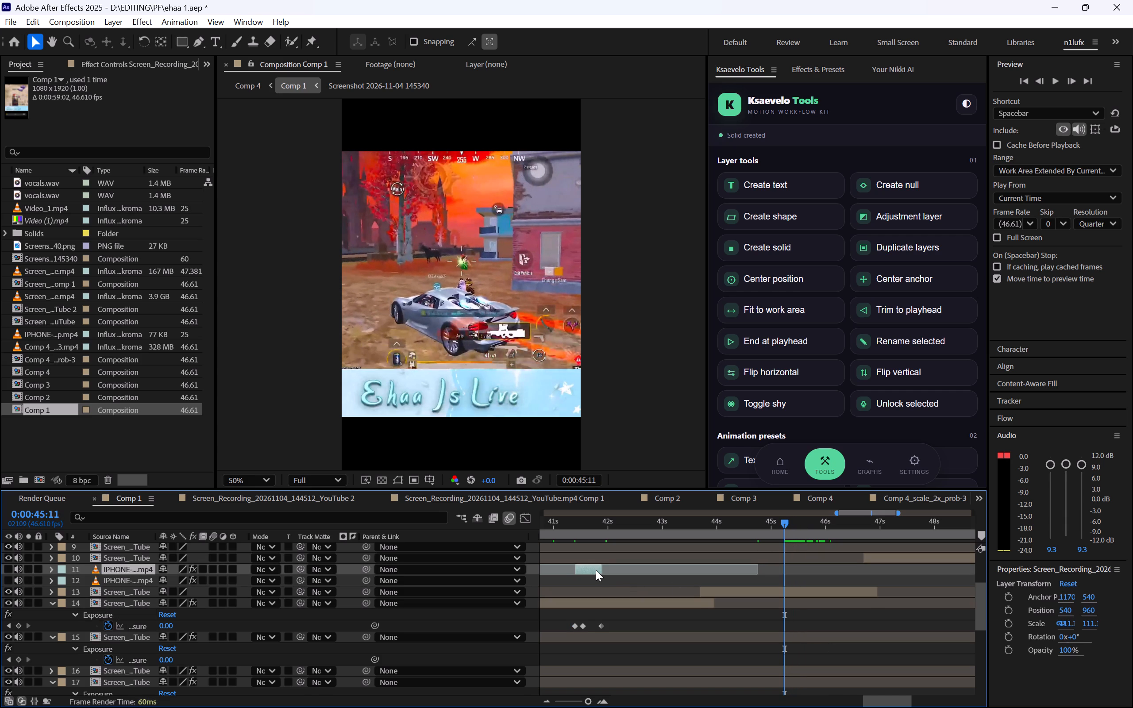
pyautogui.hotkey('ctrl', 'd')
pyautogui.moveTo(596, 570); pyautogui.dragTo(802, 593)
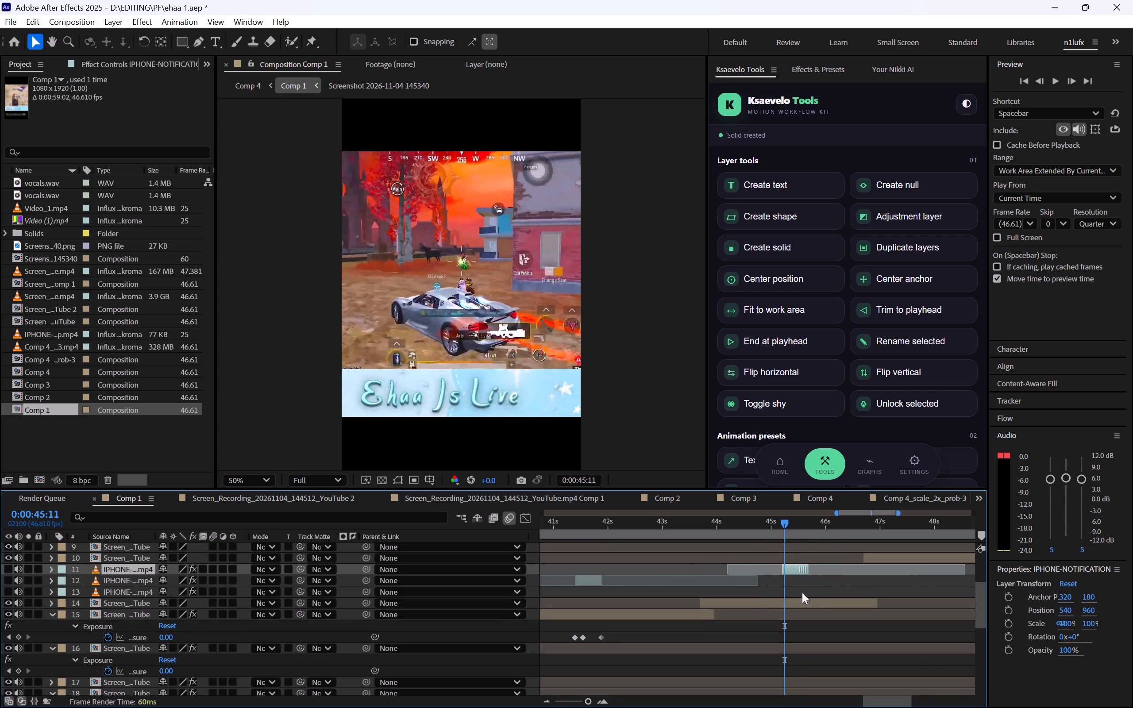
pyautogui.moveTo(802, 593); pyautogui.dragTo(801, 593)
# Paste the copied Exposure keyframes onto gameplay layer 14 at 0:00:45:05 and reveal its keyframes.
pyautogui.click(794, 602)
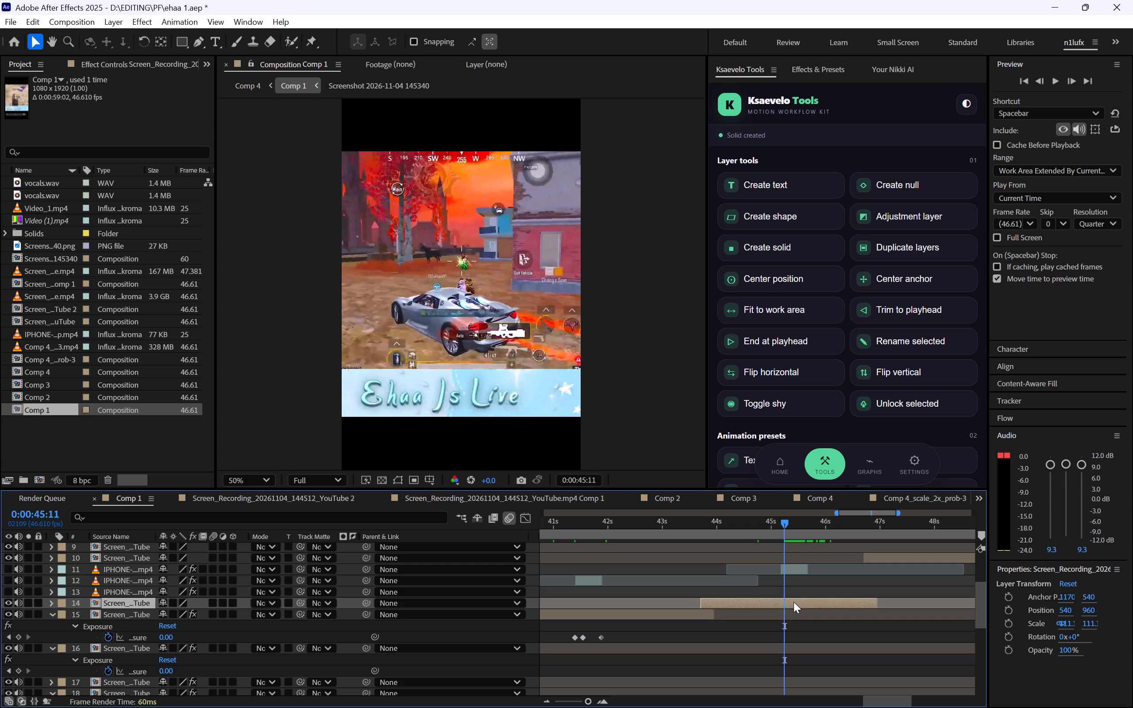
pyautogui.click(775, 530)
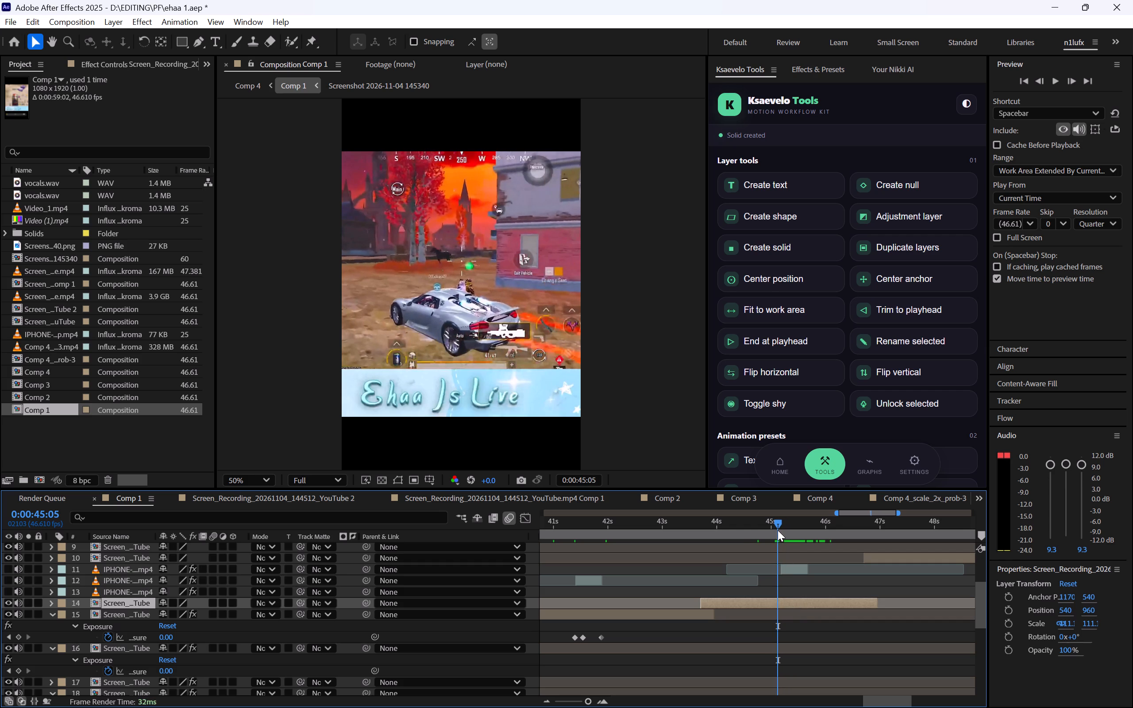
pyautogui.hotkey('ctrl', 'v')
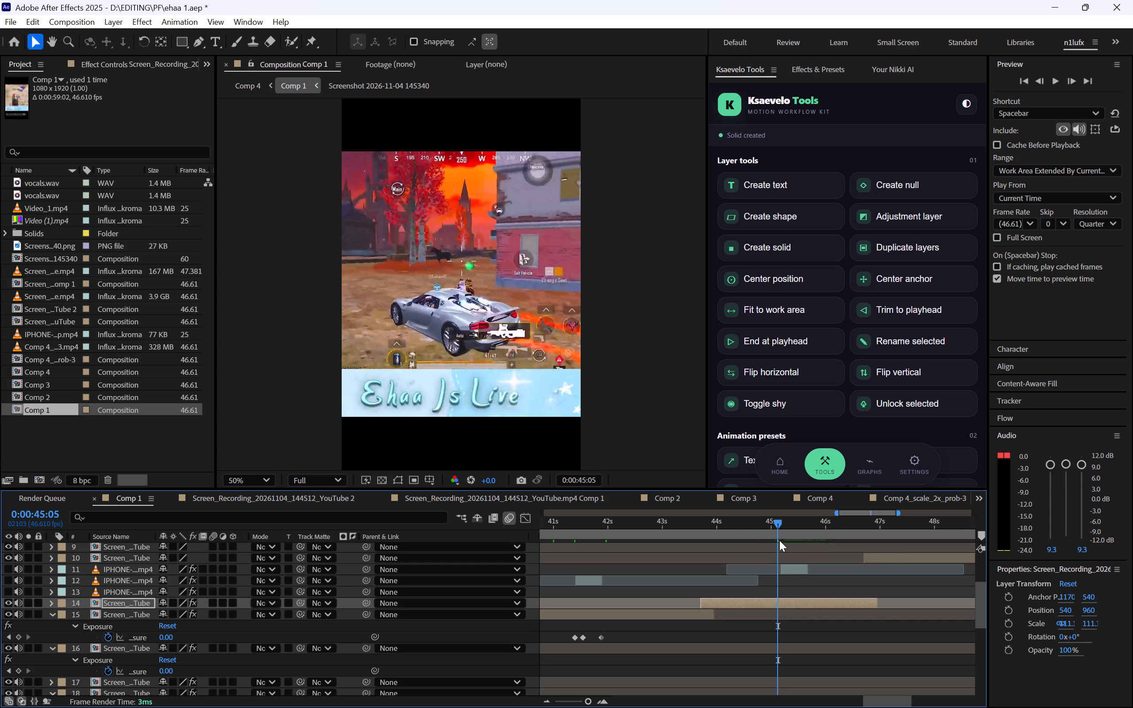
pyautogui.write('u')
# Preview the new flash and sound from 0:00:44:40 and play on to the next kill at 0:00:49:02.
pyautogui.press('space')
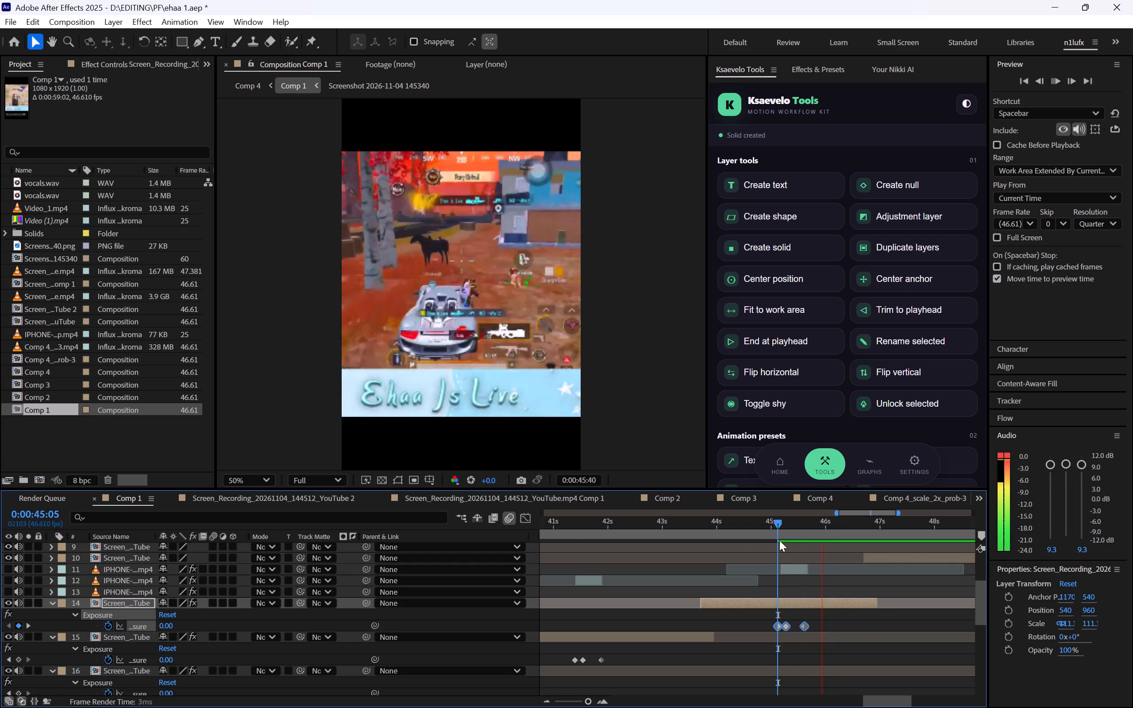
pyautogui.click(764, 533)
pyautogui.press('space')
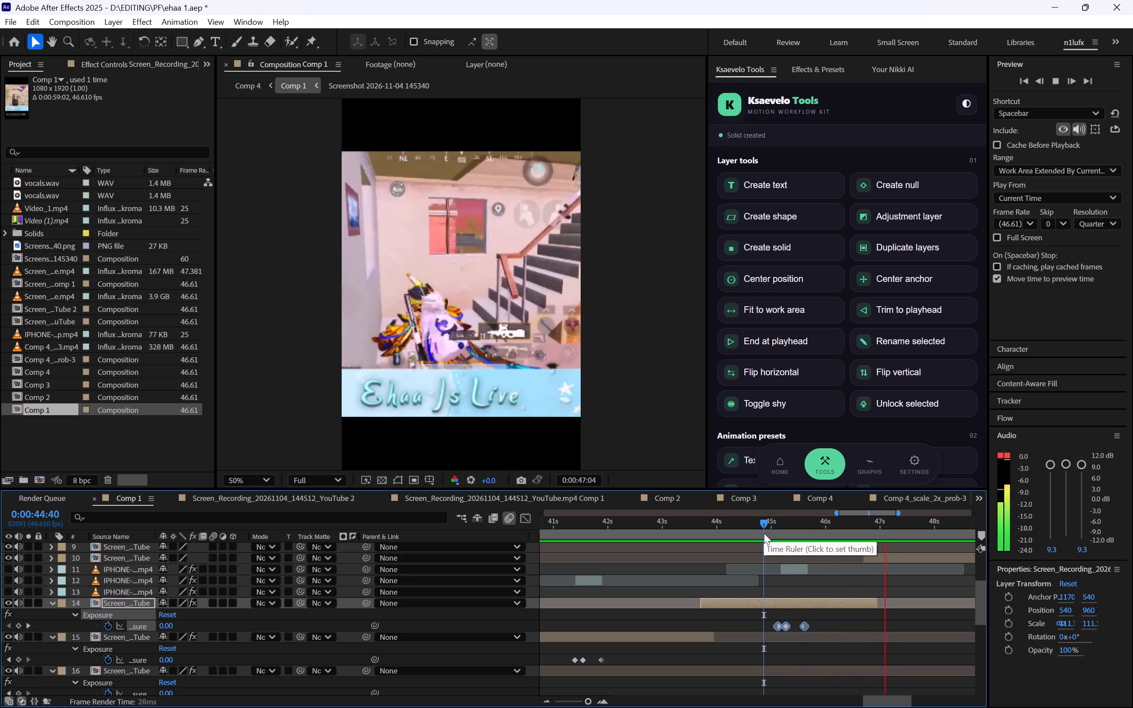
pyautogui.press('space')
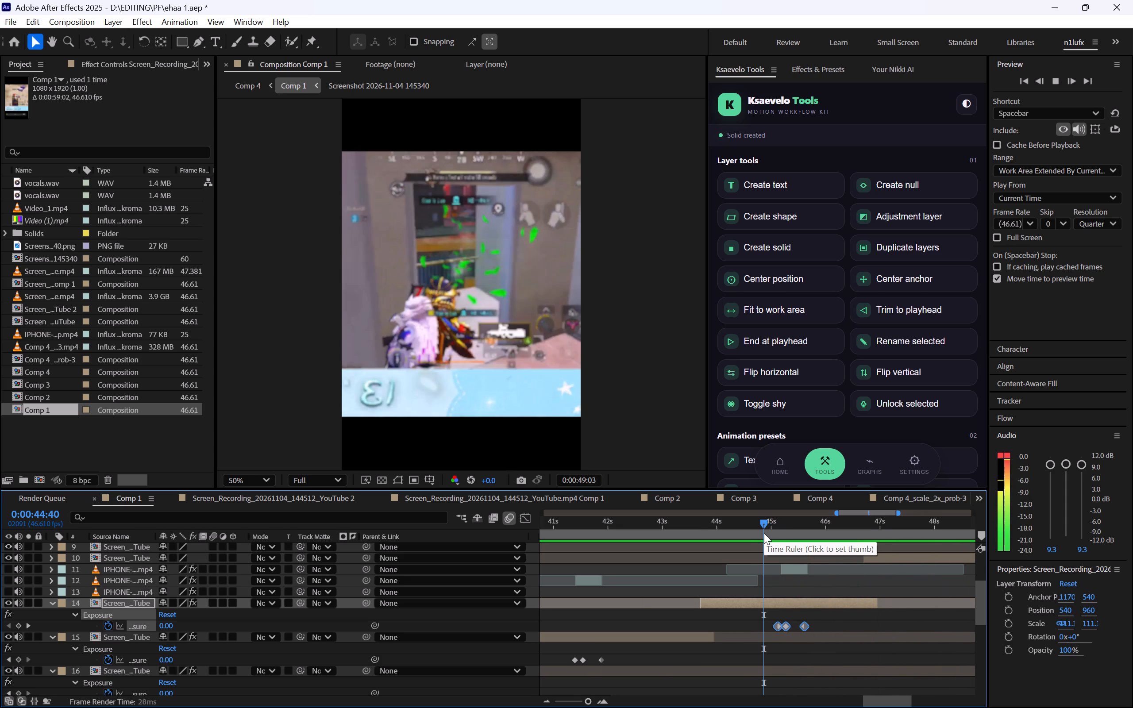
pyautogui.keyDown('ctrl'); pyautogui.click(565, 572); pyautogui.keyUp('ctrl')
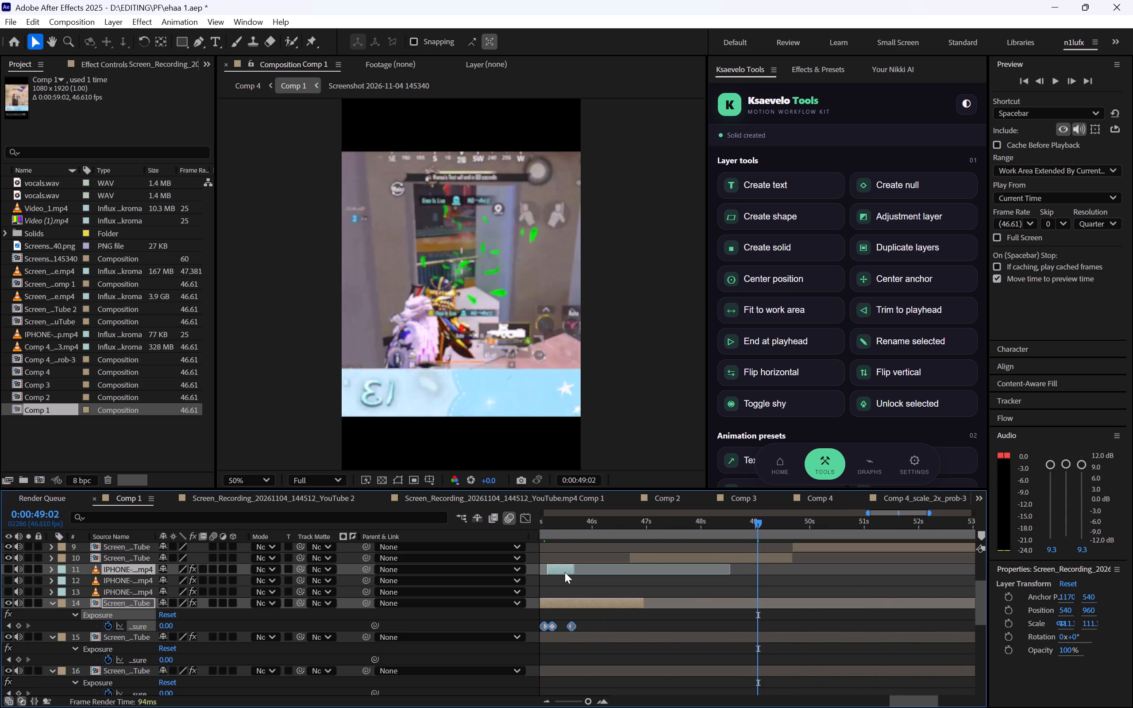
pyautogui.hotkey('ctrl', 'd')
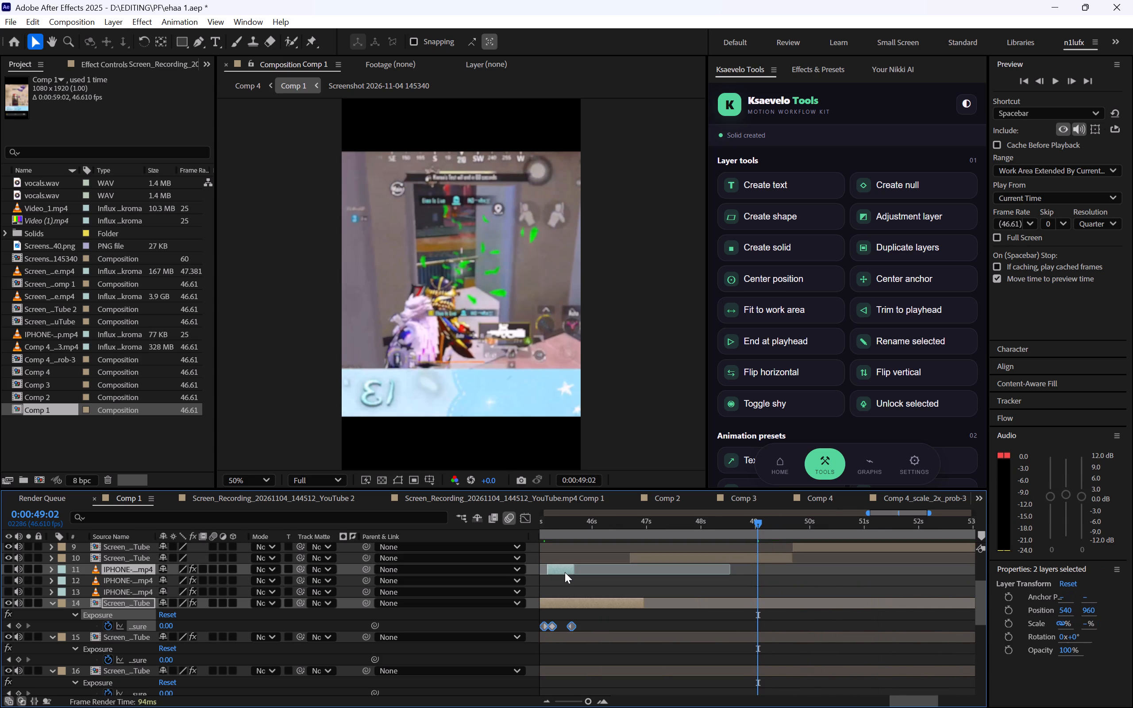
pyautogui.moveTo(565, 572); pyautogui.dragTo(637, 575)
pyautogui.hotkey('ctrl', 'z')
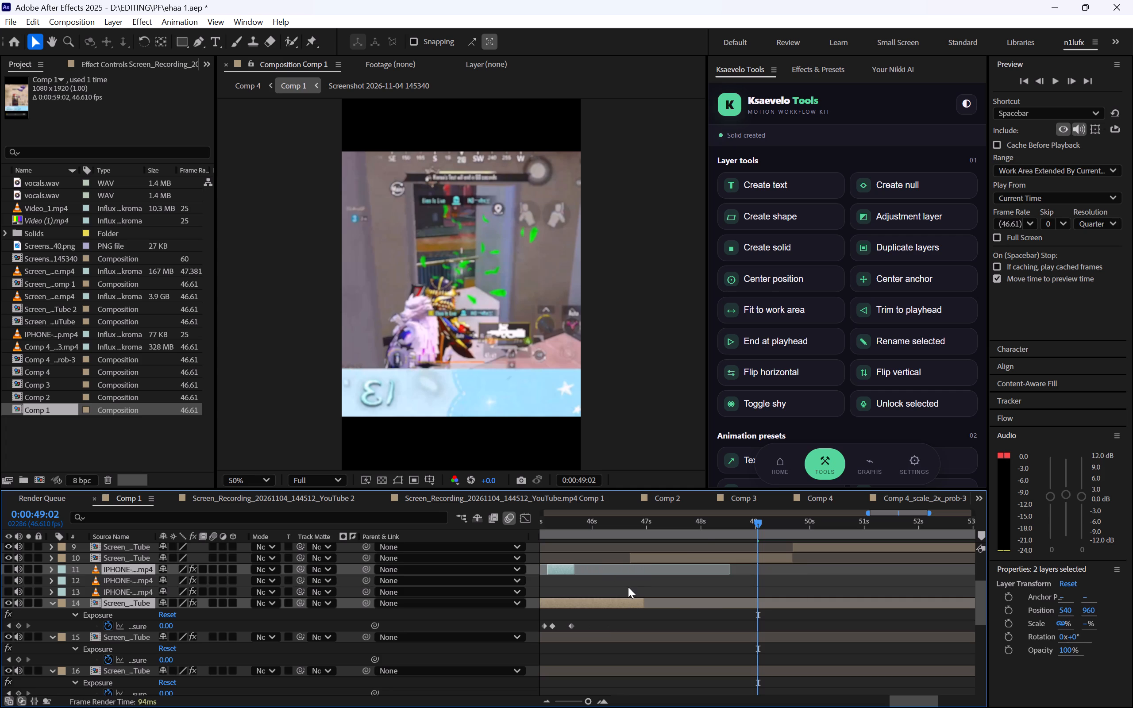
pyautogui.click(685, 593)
# Duplicate notification sound layer 11 and move the copy so its trimmed clip starts shortly before 0:00:49:02.
pyautogui.keyDown('ctrl'); pyautogui.click(561, 570); pyautogui.keyUp('ctrl')
pyautogui.hotkey('ctrl', 'd')
pyautogui.moveTo(561, 570); pyautogui.dragTo(758, 574)
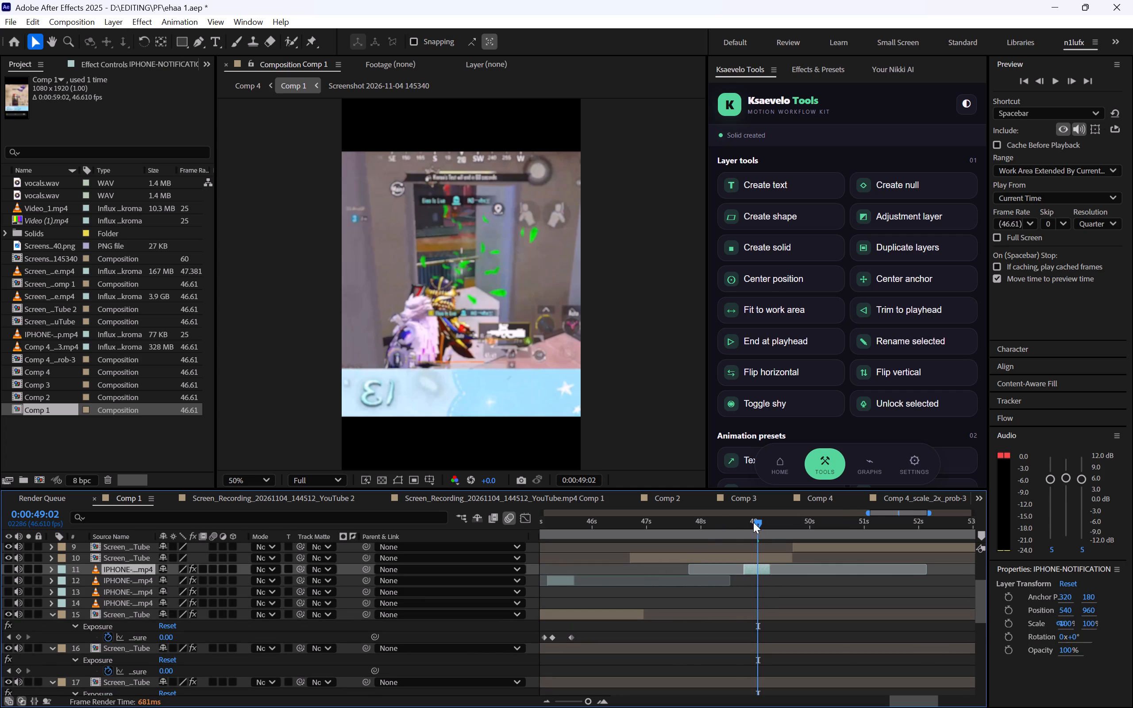
# Paste the copied Exposure keyframes onto gameplay layer 10 at 0:00:48:32.
pyautogui.moveTo(753, 522); pyautogui.dragTo(734, 520)
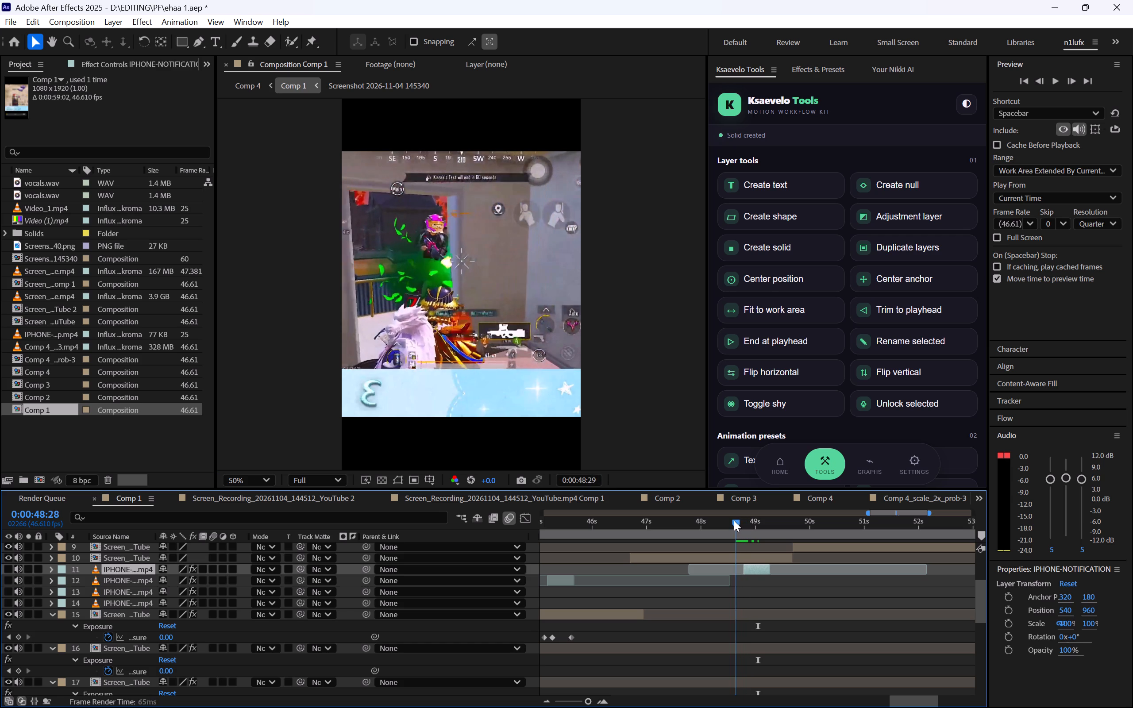
pyautogui.moveTo(734, 520); pyautogui.dragTo(739, 521)
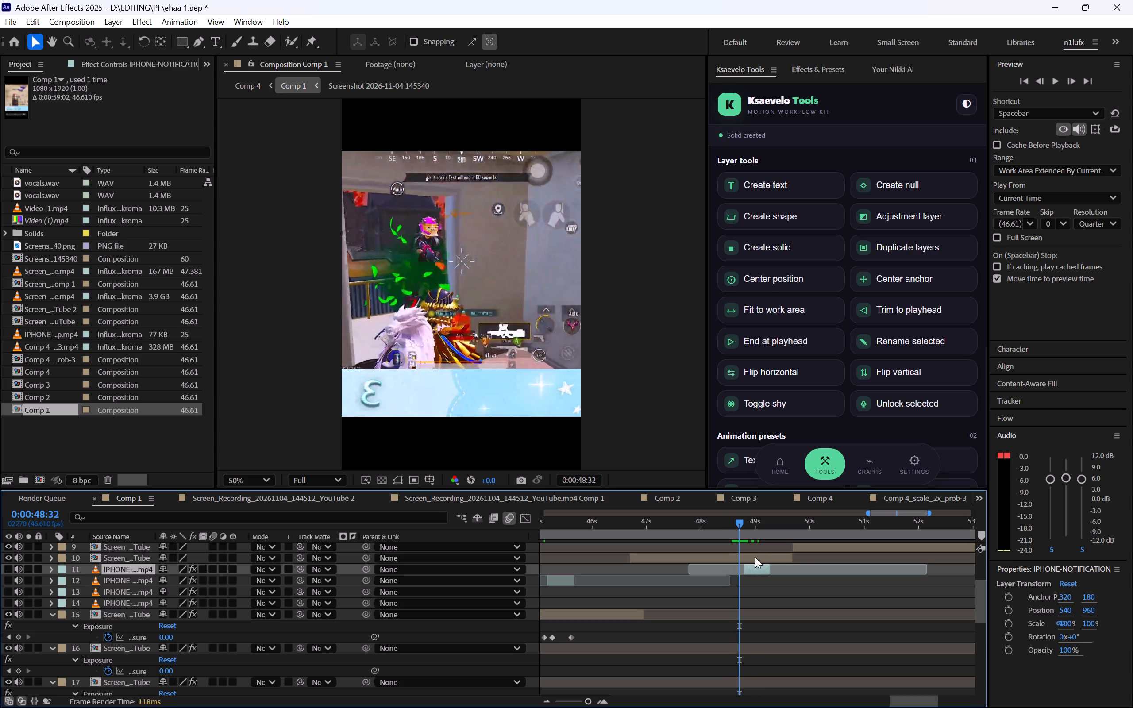
pyautogui.click(755, 557)
pyautogui.hotkey('ctrl', 'v')
# Preview the synced flashes and sounds from 0:00:40:05, and again from 0:00:48:22 through the eliminations counter section.
pyautogui.moveTo(719, 532); pyautogui.dragTo(533, 546)
pyautogui.press('space')
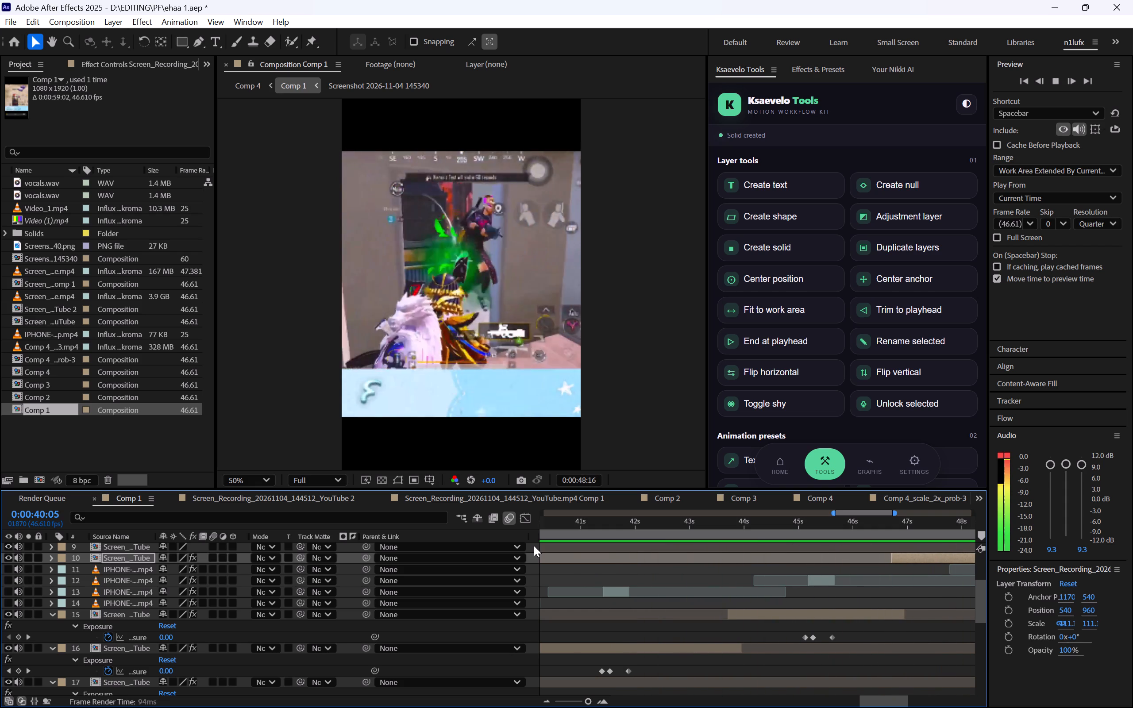
pyautogui.press('space')
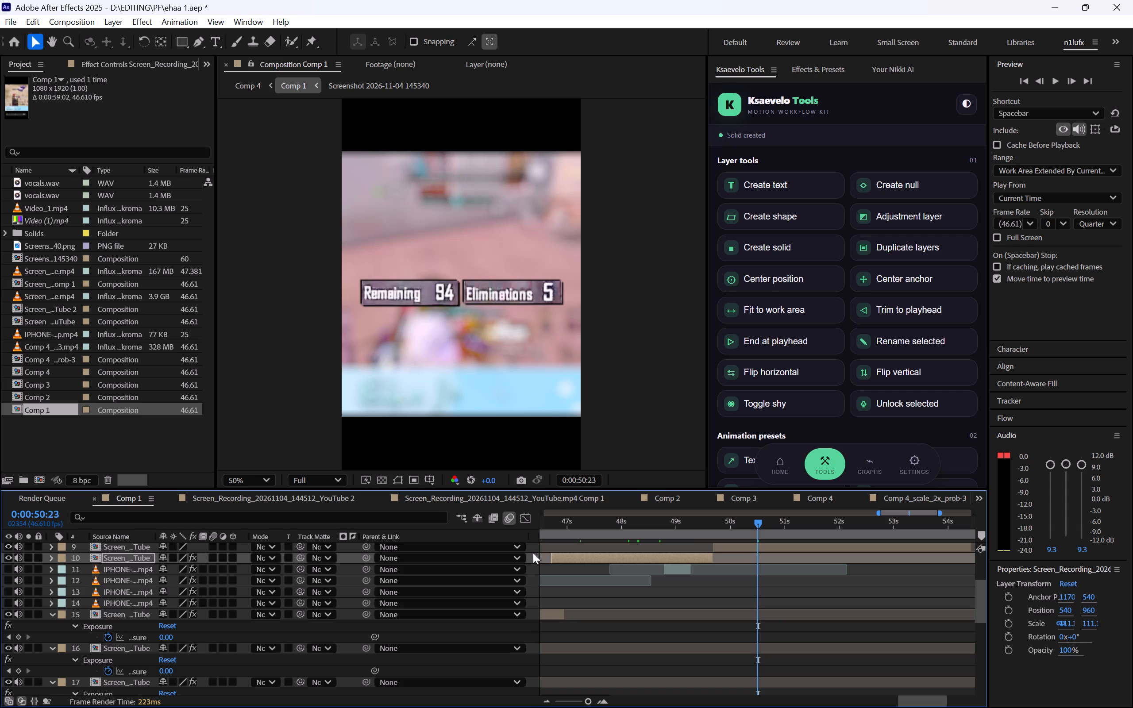
pyautogui.click(648, 523)
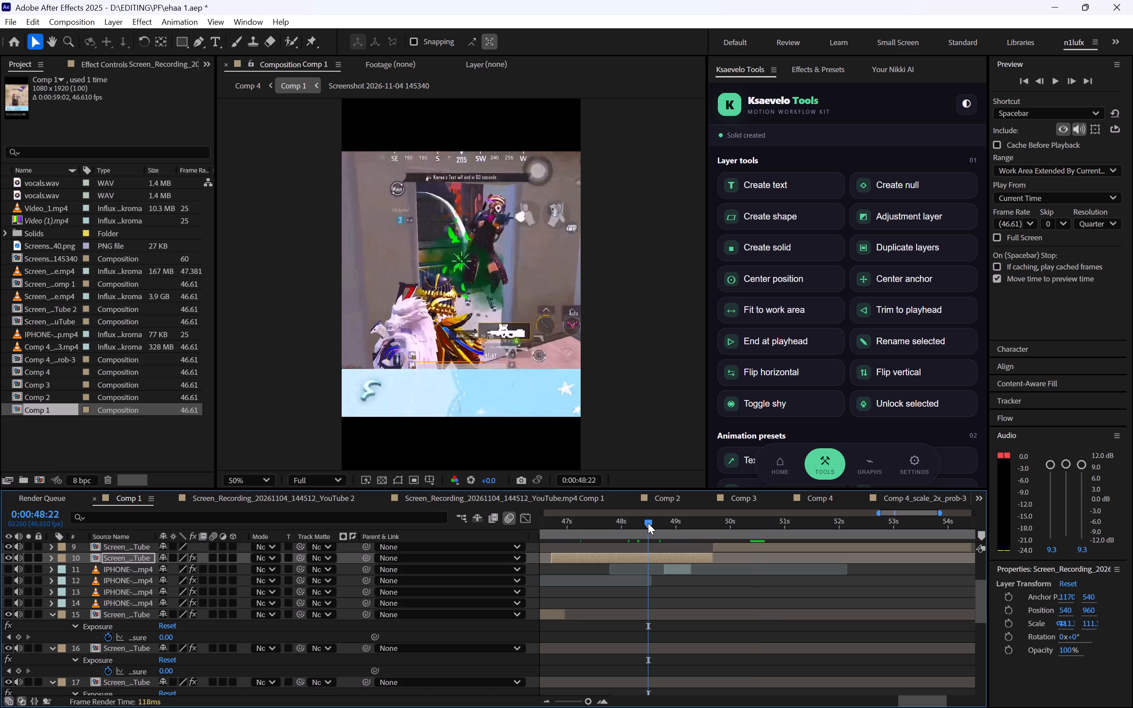
pyautogui.press('space')
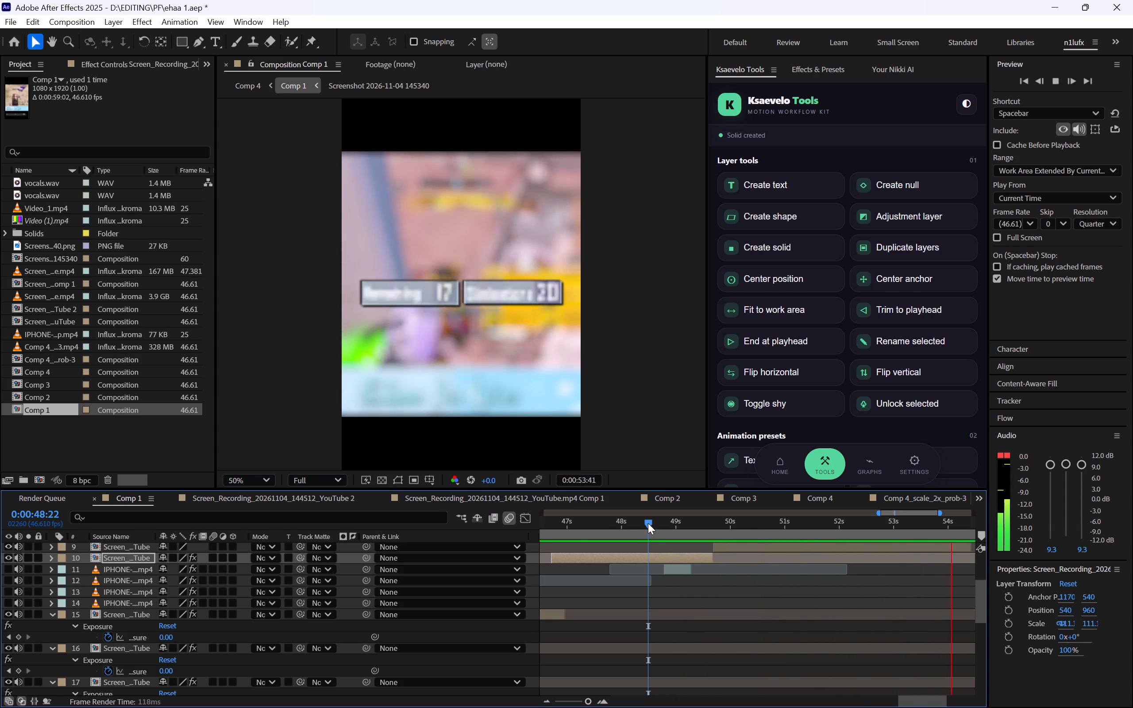
pyautogui.press('space')
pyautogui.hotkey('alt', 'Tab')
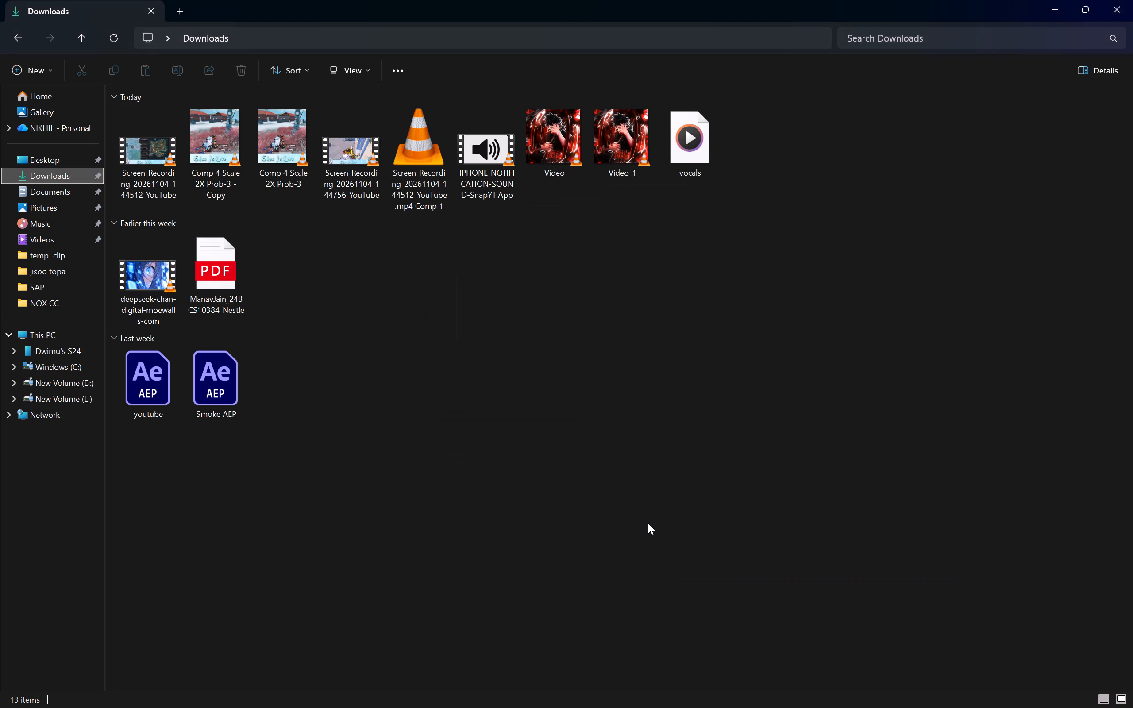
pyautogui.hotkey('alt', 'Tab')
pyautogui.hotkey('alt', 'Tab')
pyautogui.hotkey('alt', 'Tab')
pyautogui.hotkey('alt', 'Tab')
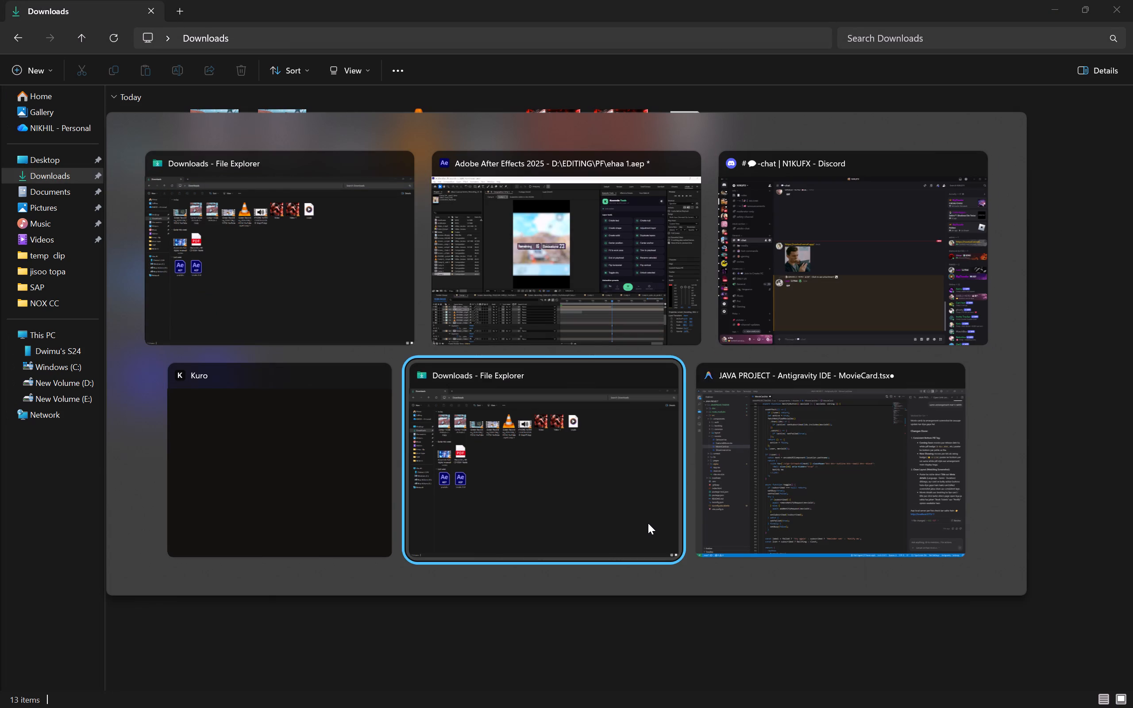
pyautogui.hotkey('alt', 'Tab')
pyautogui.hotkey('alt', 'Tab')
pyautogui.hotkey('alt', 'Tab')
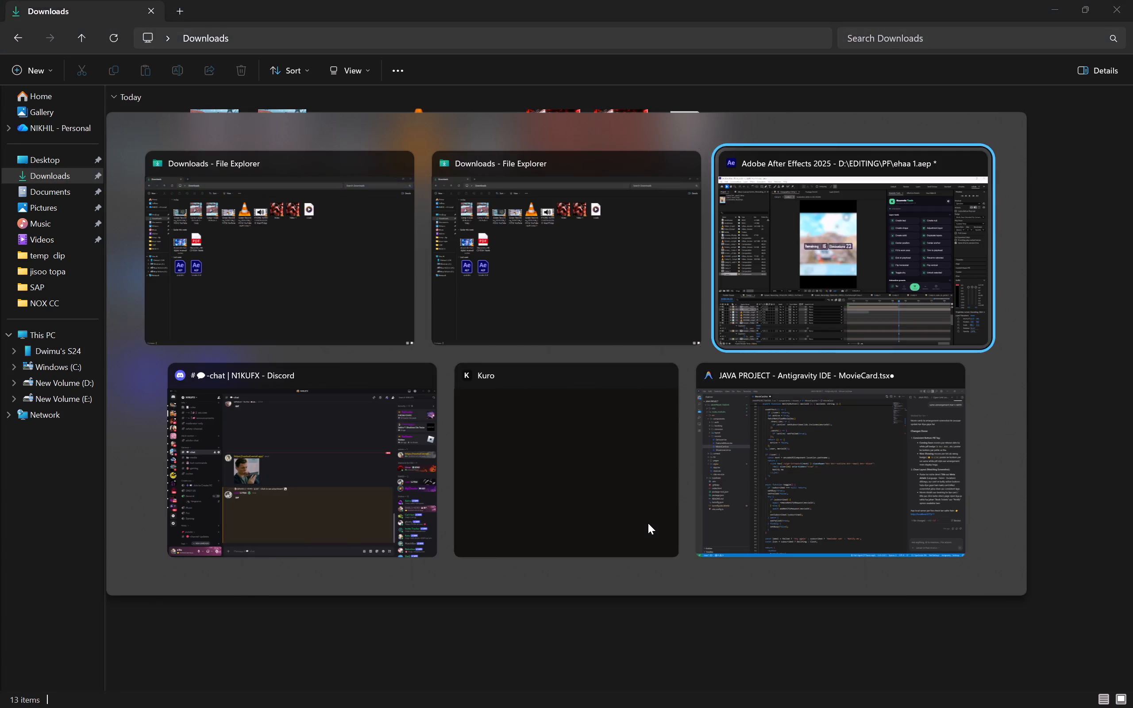
# Duplicate notification sound layer 11 and move the copy so its trimmed clip starts at the next kill, about 0:00:56:40.
pyautogui.press('space')
pyautogui.press('space')
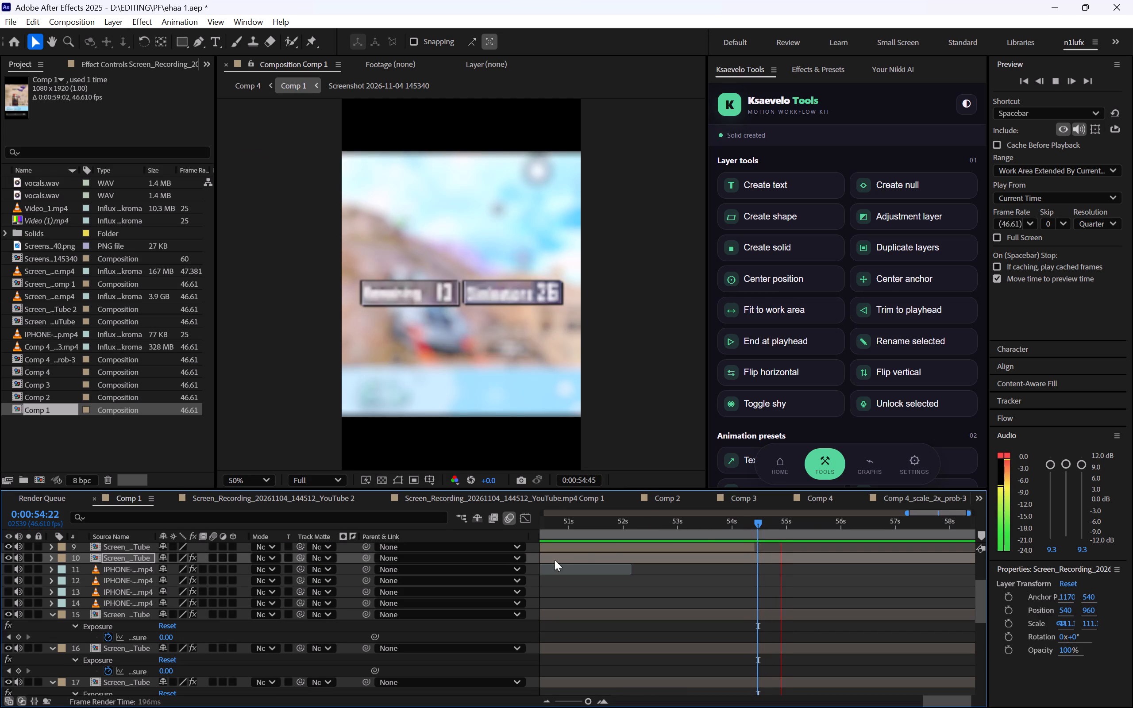
pyautogui.click(144, 572)
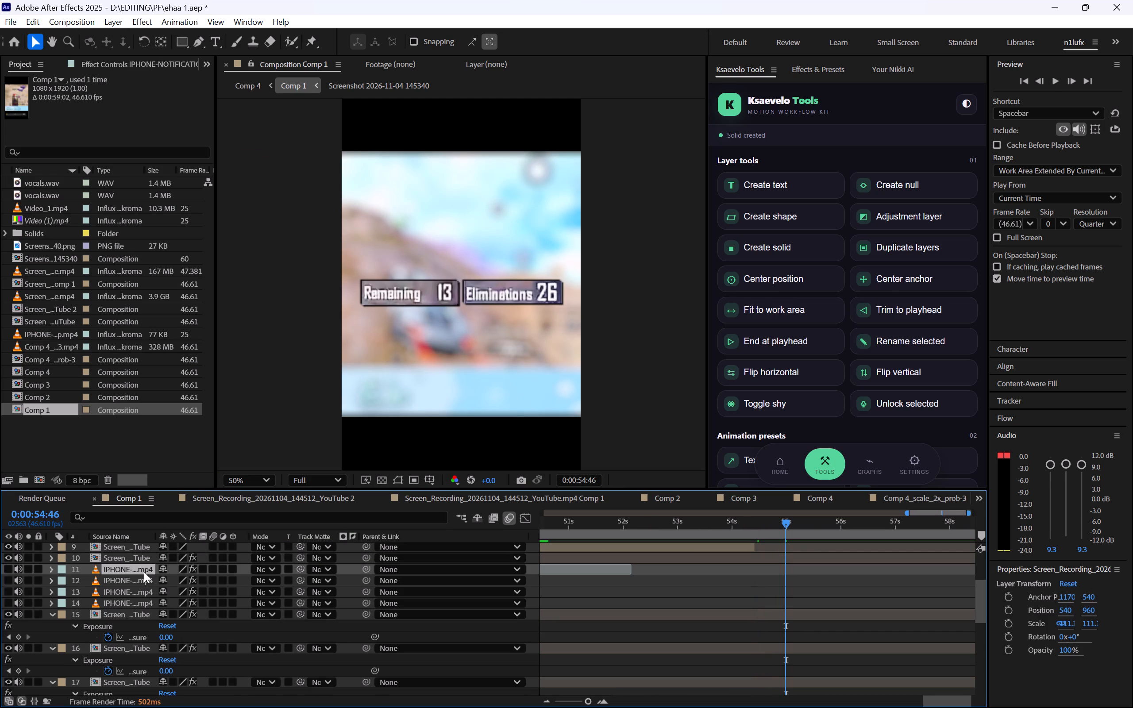
pyautogui.hotkey('ctrl', 'd')
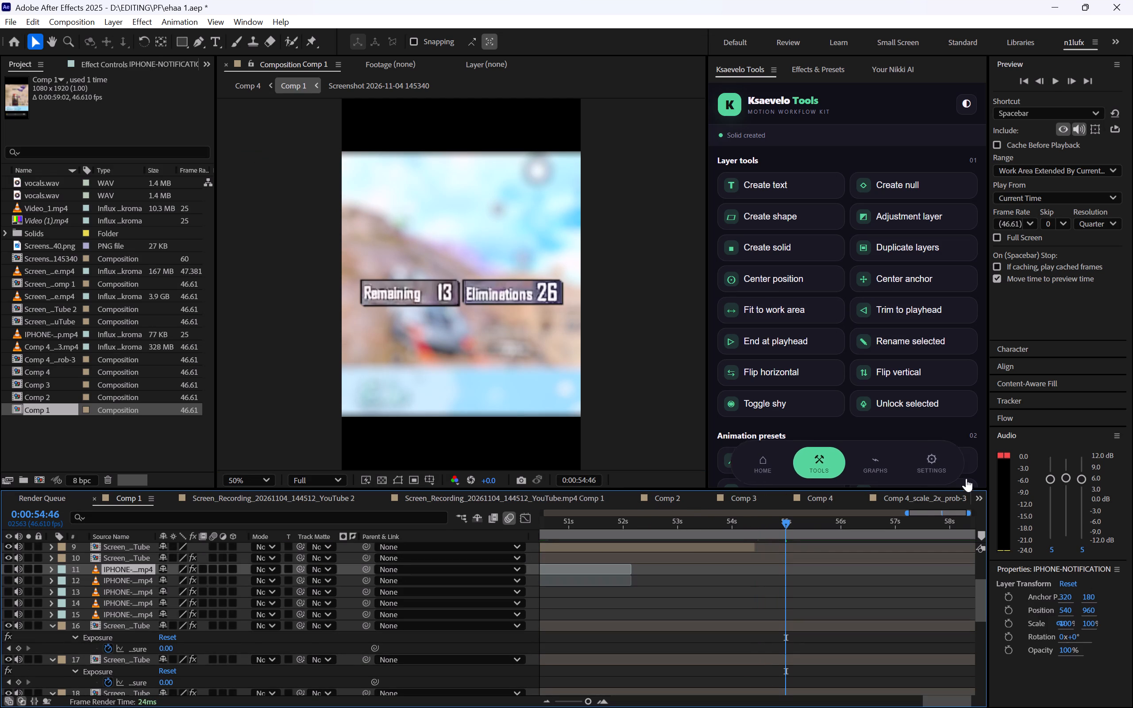
pyautogui.moveTo(906, 514); pyautogui.dragTo(828, 536)
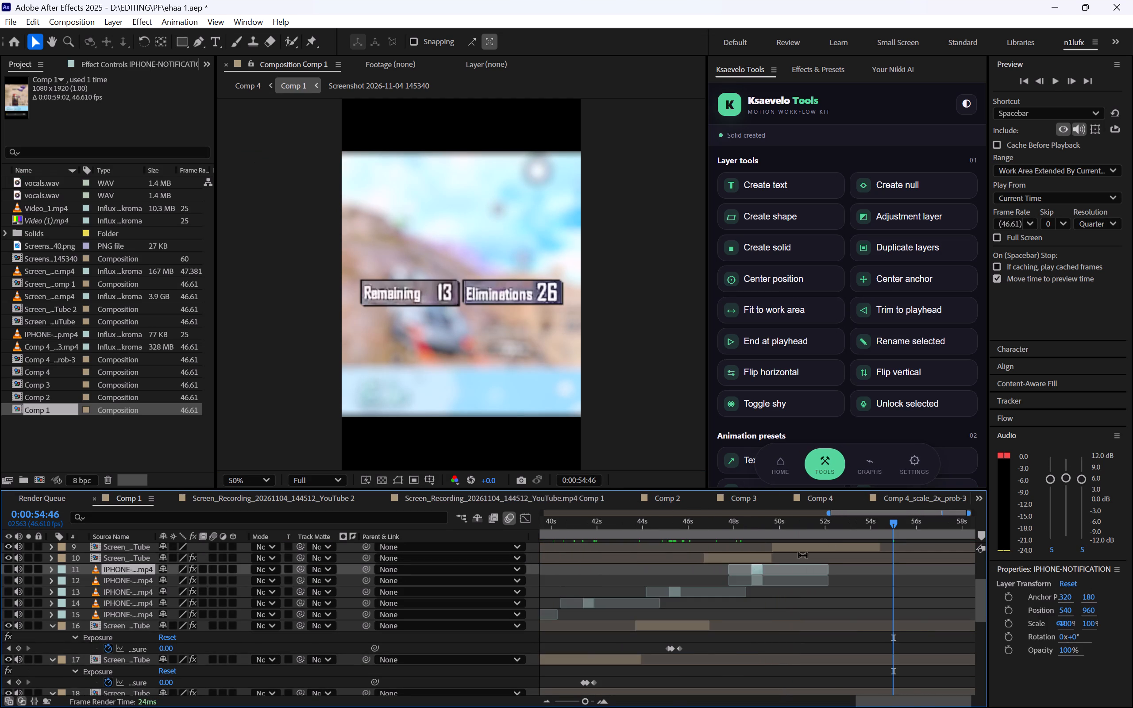
pyautogui.moveTo(757, 572); pyautogui.dragTo(945, 562)
pyautogui.press('space')
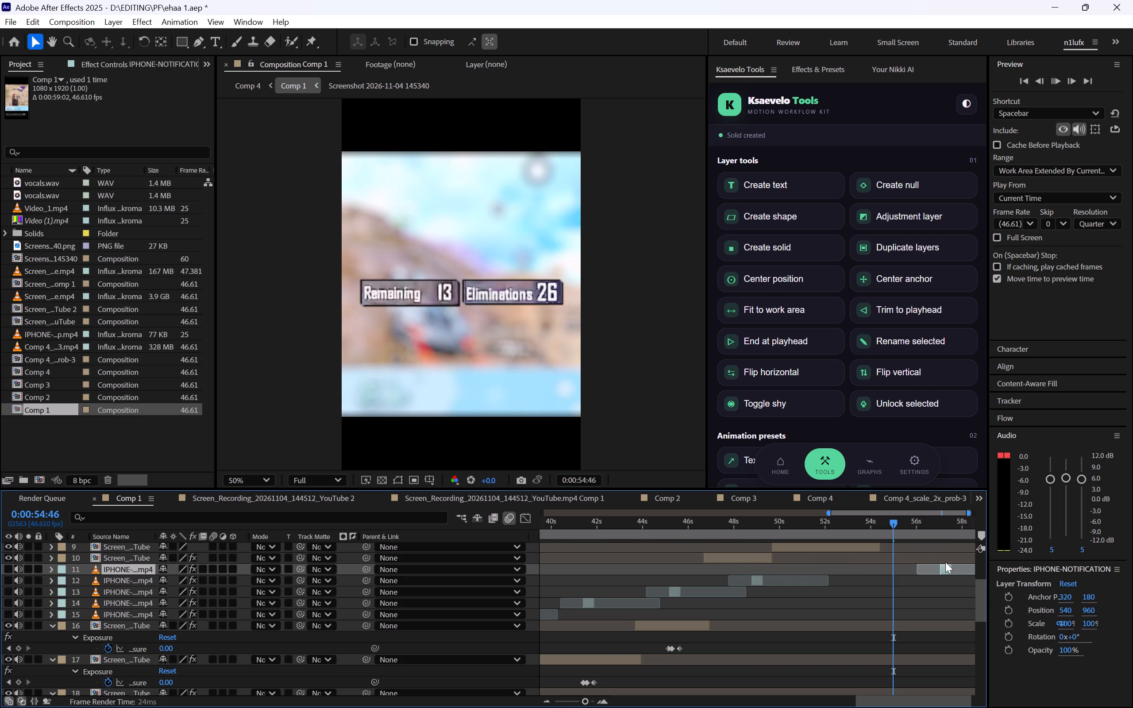
pyautogui.press('space')
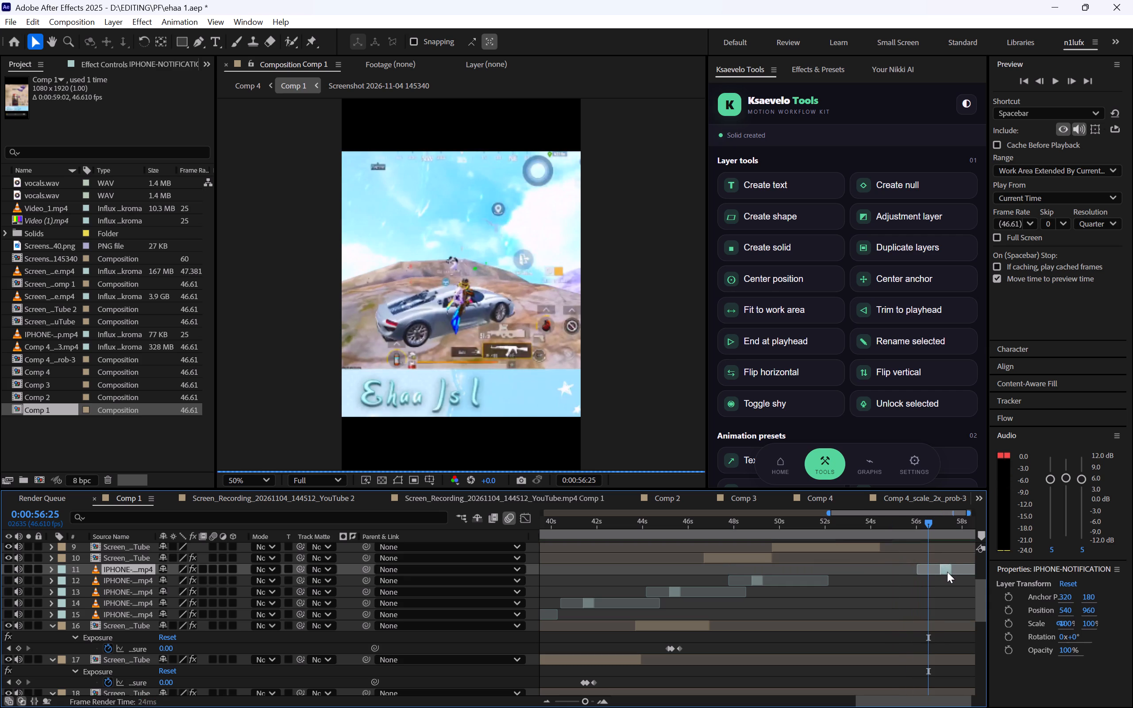
pyautogui.press('space')
pyautogui.press('space')
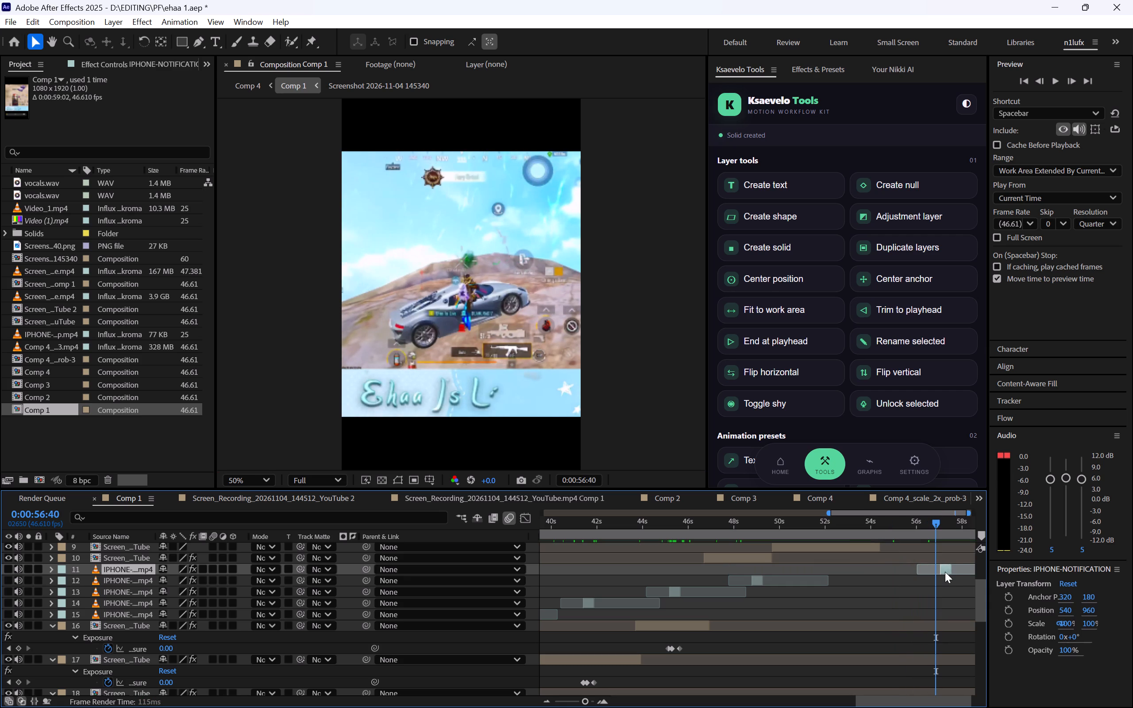
pyautogui.moveTo(946, 572); pyautogui.dragTo(940, 572)
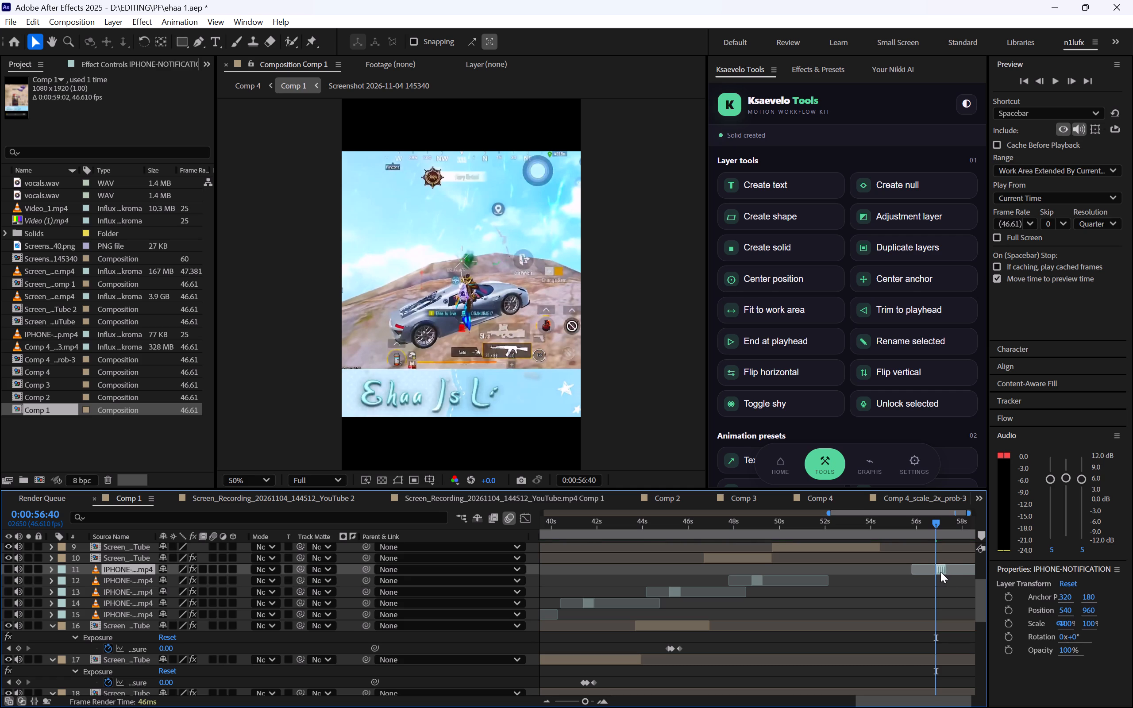
pyautogui.moveTo(940, 572); pyautogui.dragTo(940, 572)
# Paste the copied Exposure keyframes onto gameplay layer 8 at 0:00:56:30.
pyautogui.scroll(1, 940, 572)
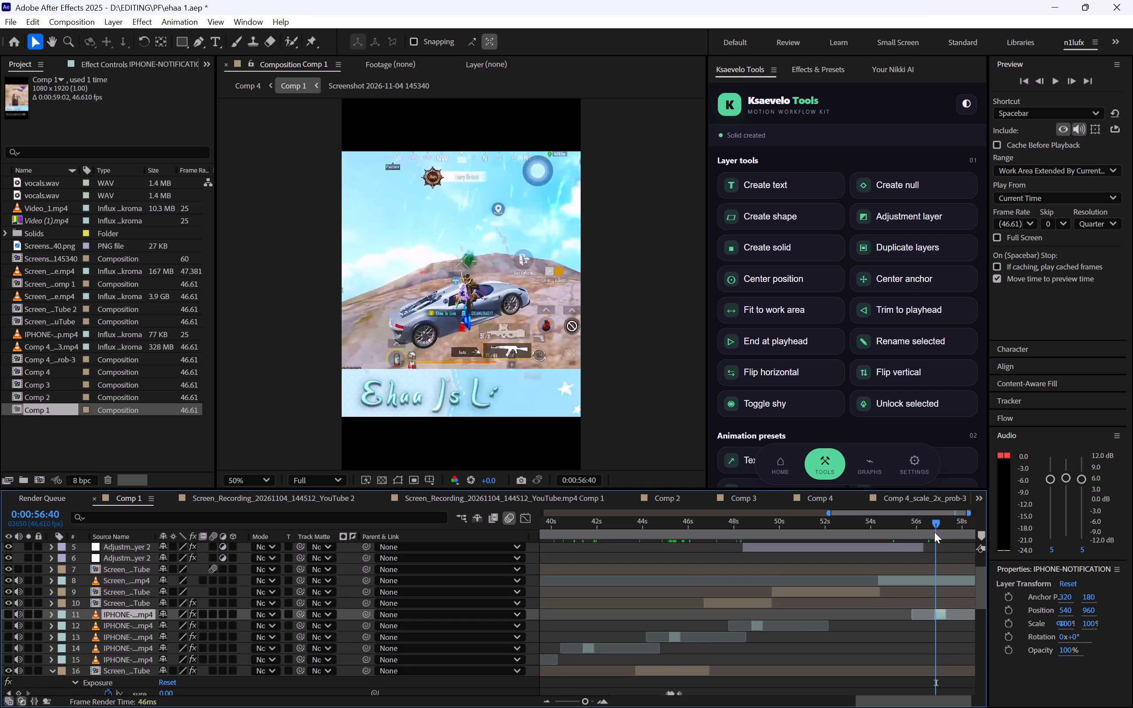
pyautogui.click(931, 532)
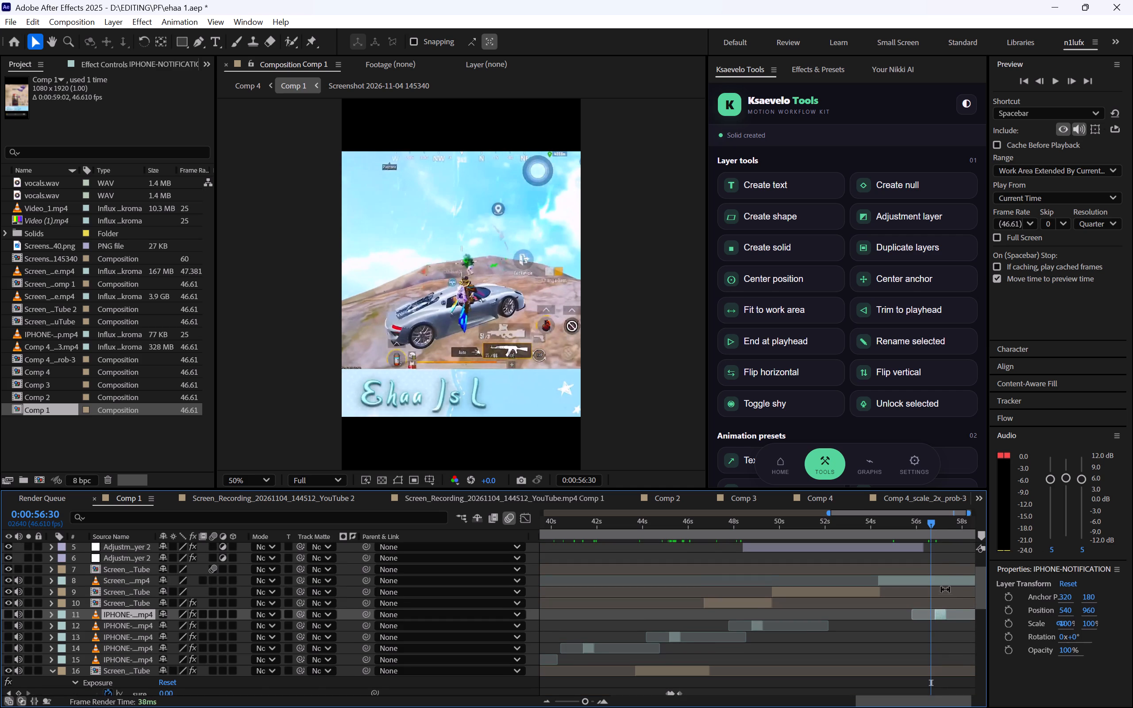
pyautogui.click(942, 585)
pyautogui.hotkey('ctrl', 'v')
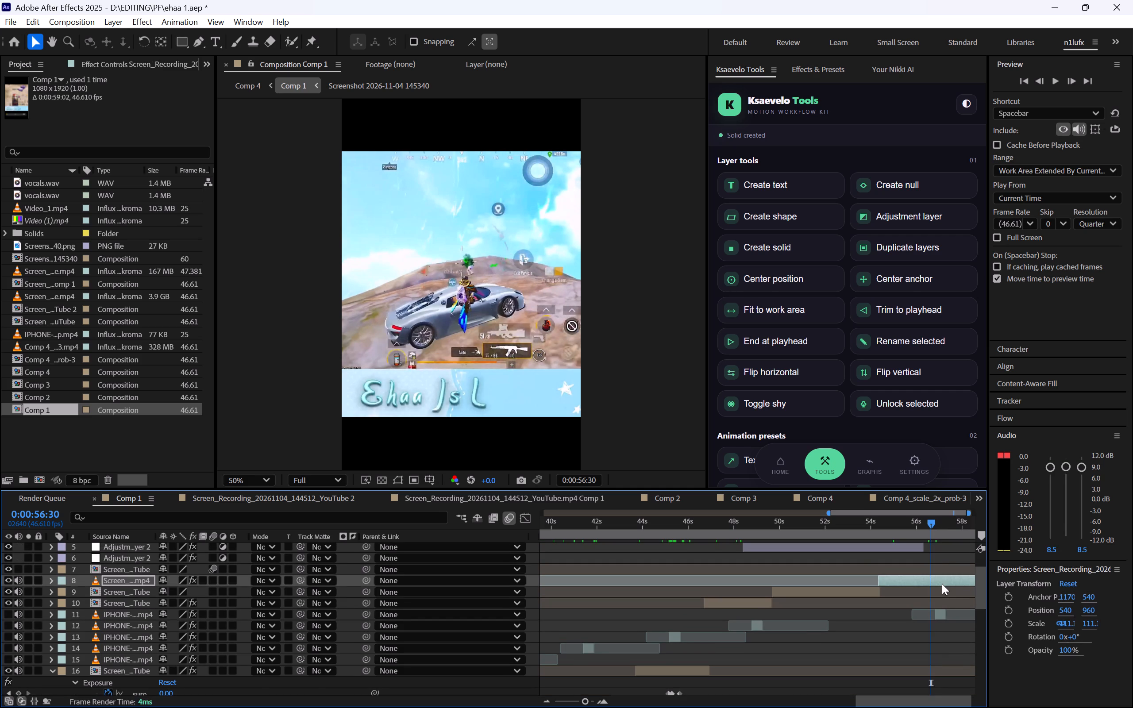
# Preview the new flash and sound from 0:00:55:34 and play on through the end of the composition.
pyautogui.click(910, 531)
pyautogui.press('space')
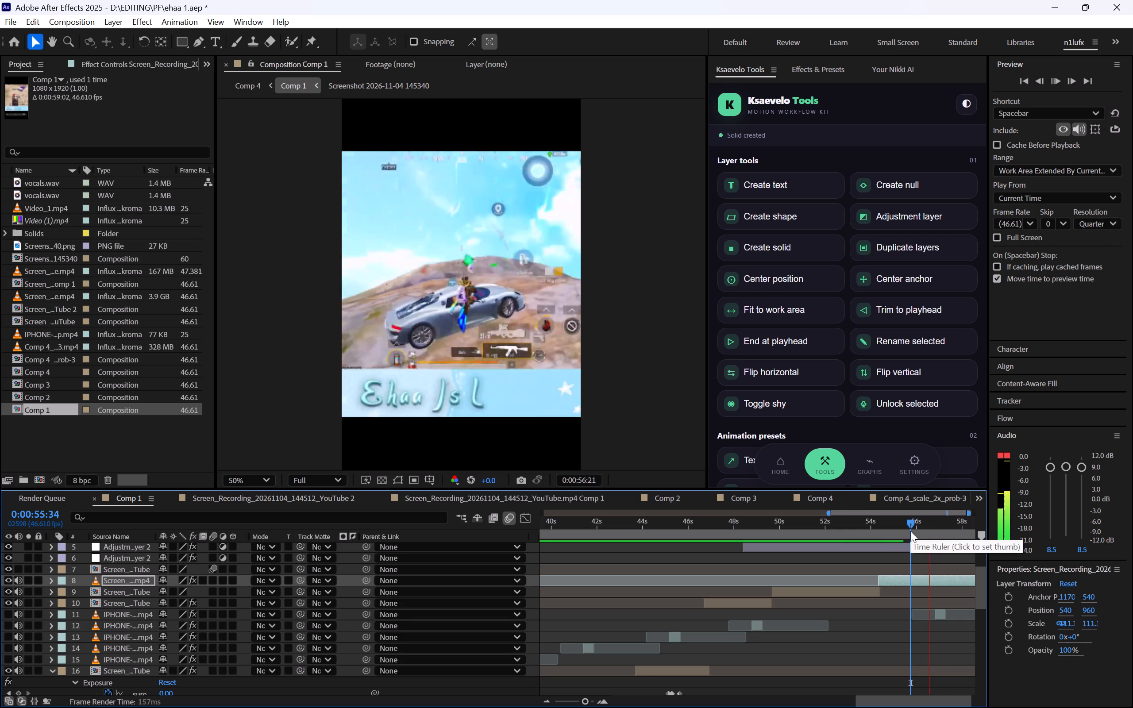
pyautogui.click(910, 520)
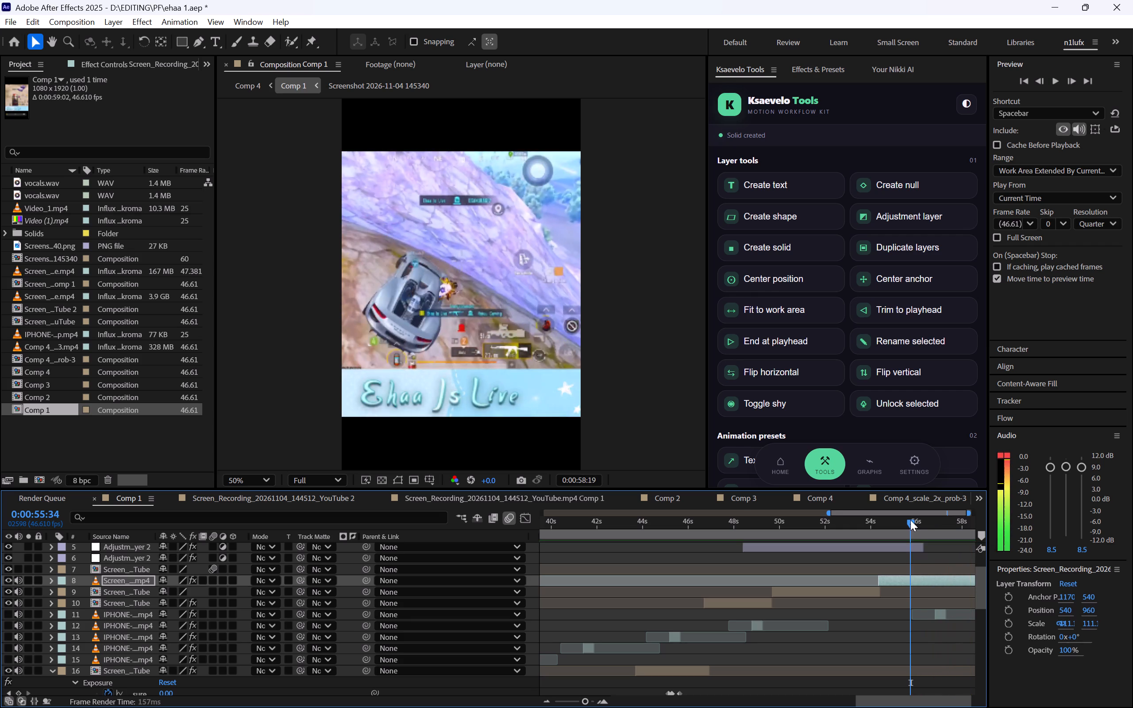
pyautogui.press('space')
pyautogui.press('space')
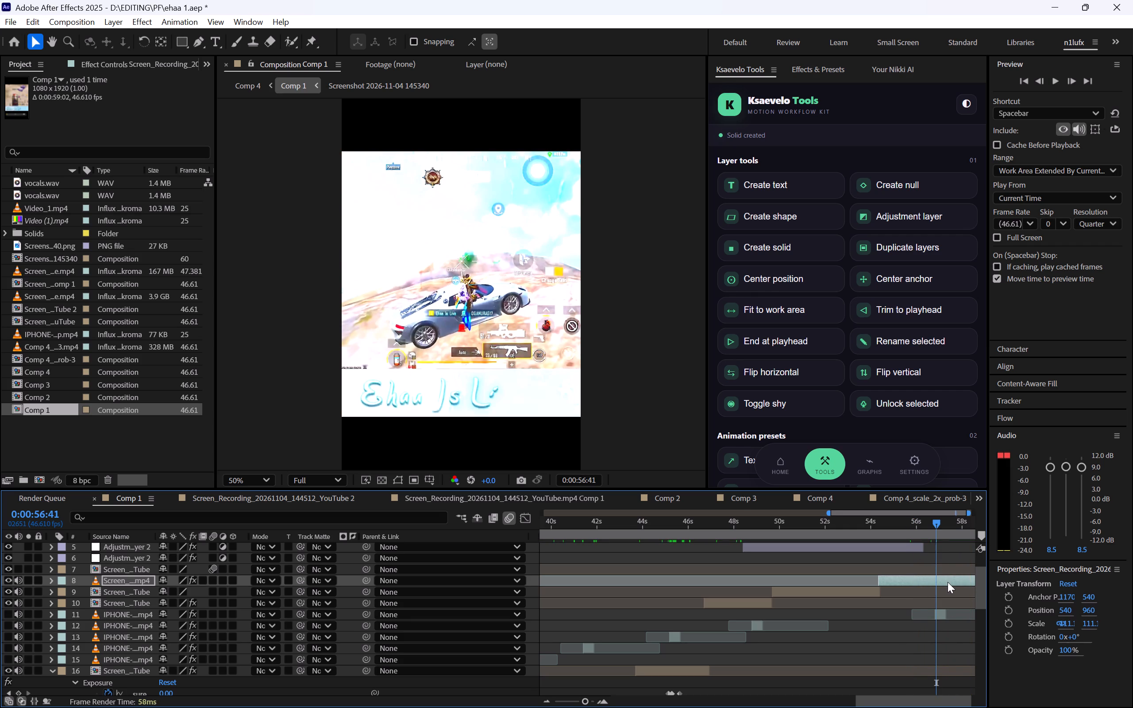
pyautogui.press('space')
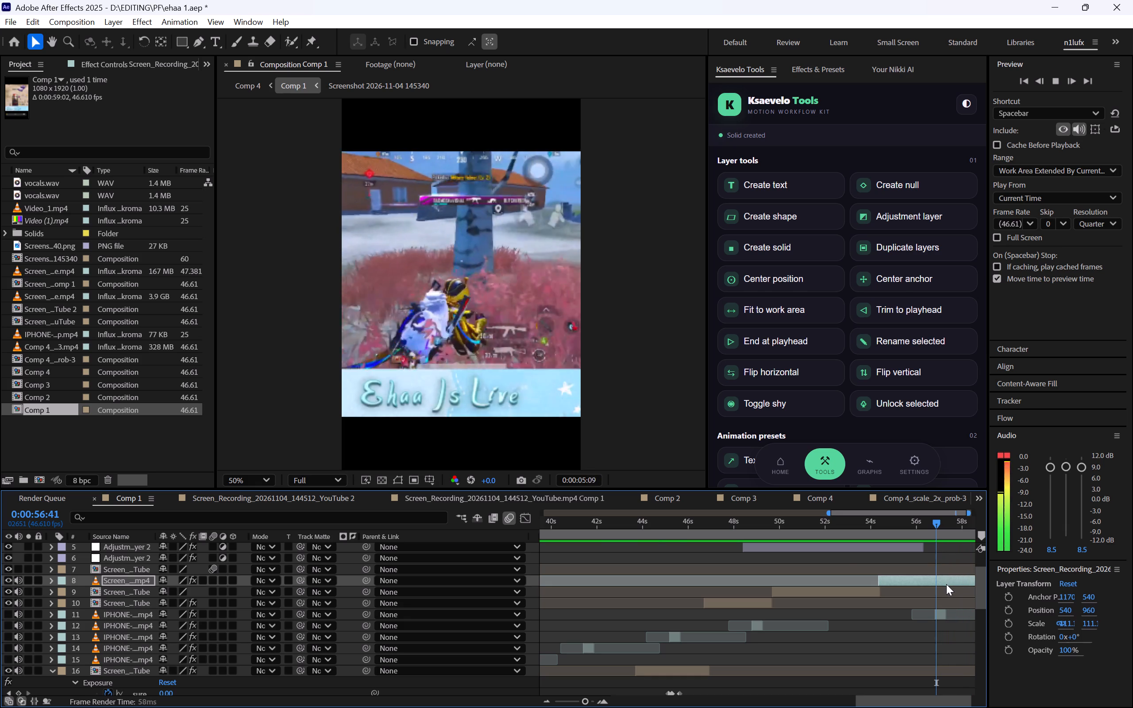
# Preview the edit's opening from 0:00:00:00 up to the zoomed-in shot at 0:00:03:09.
pyautogui.moveTo(642, 526); pyautogui.dragTo(405, 558)
pyautogui.press('space')
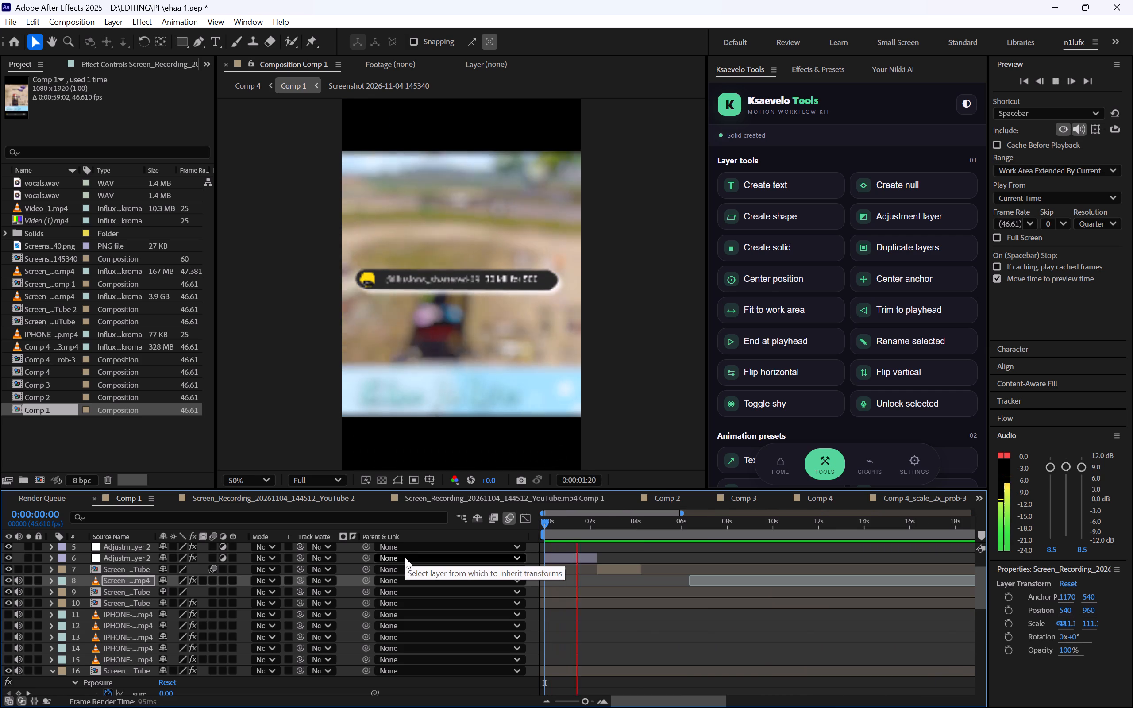
pyautogui.press('space')
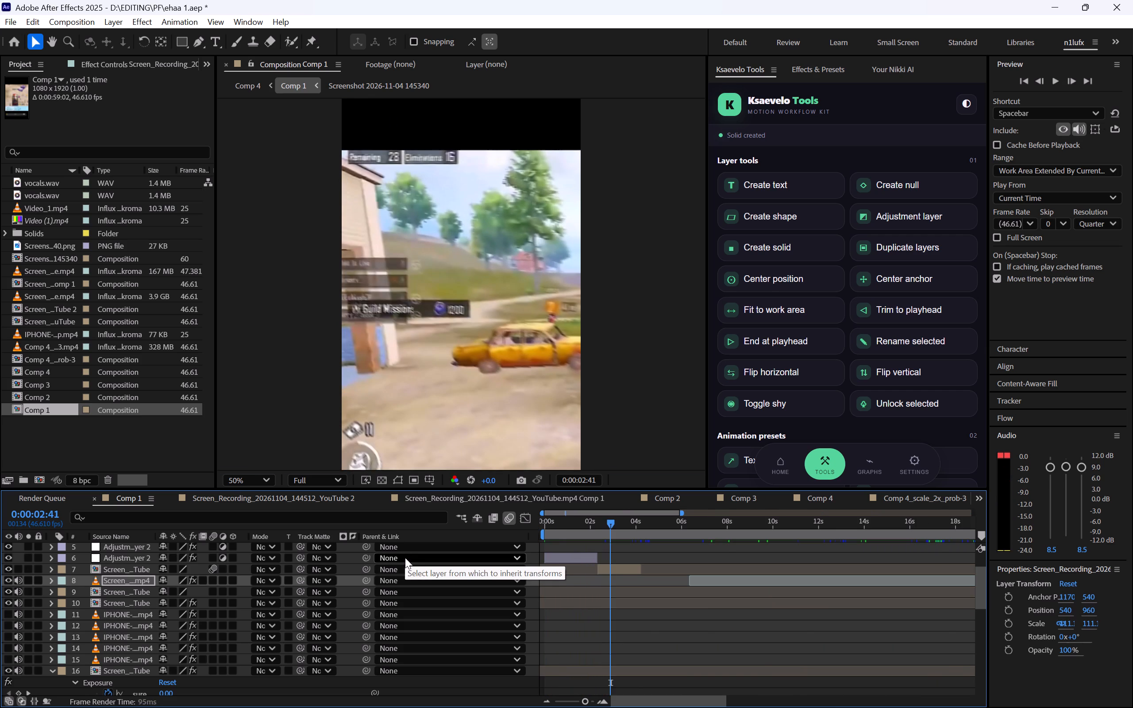
pyautogui.press('space')
pyautogui.press('space')
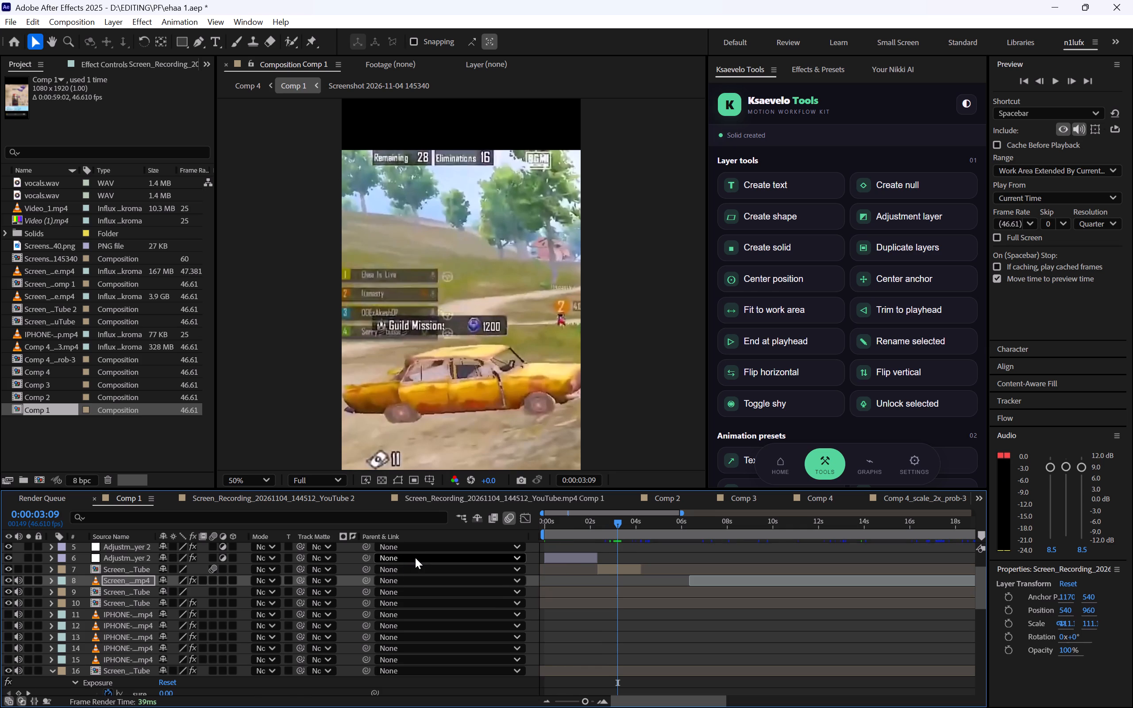
# Reveal the position and scale keyframes of gameplay layer 7 and preview its opening zoom from 0:00:01:42.
pyautogui.scroll(-2, 415, 558)
pyautogui.scroll(3, 563, 644)
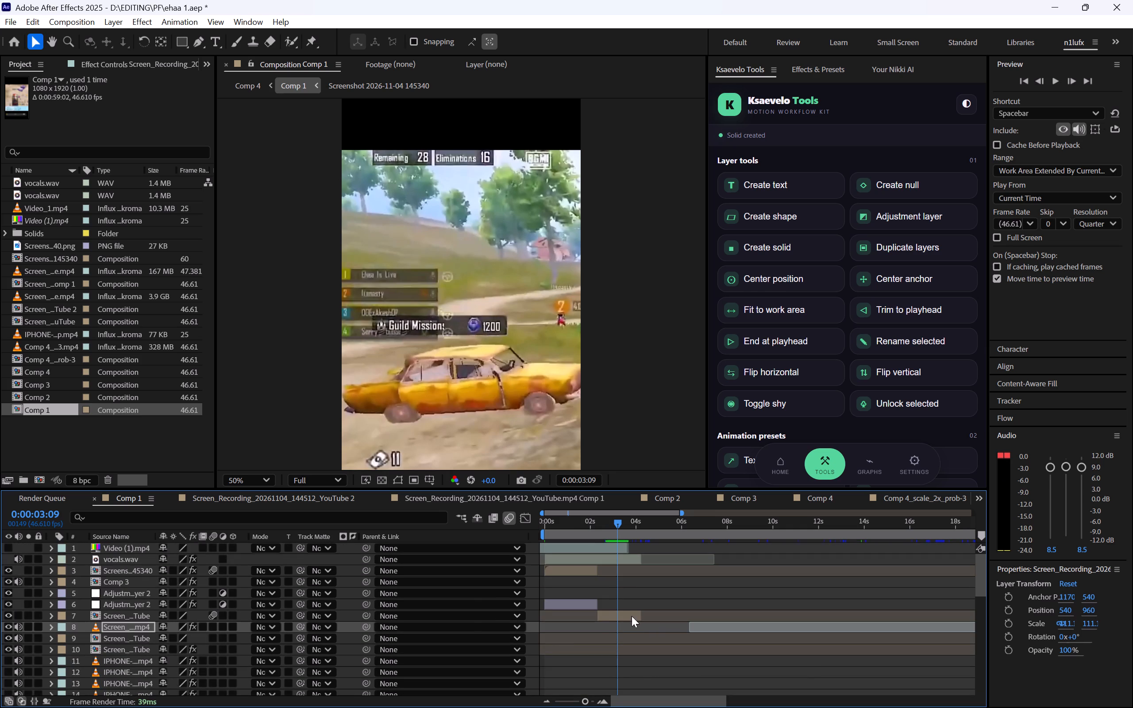
pyautogui.click(621, 612)
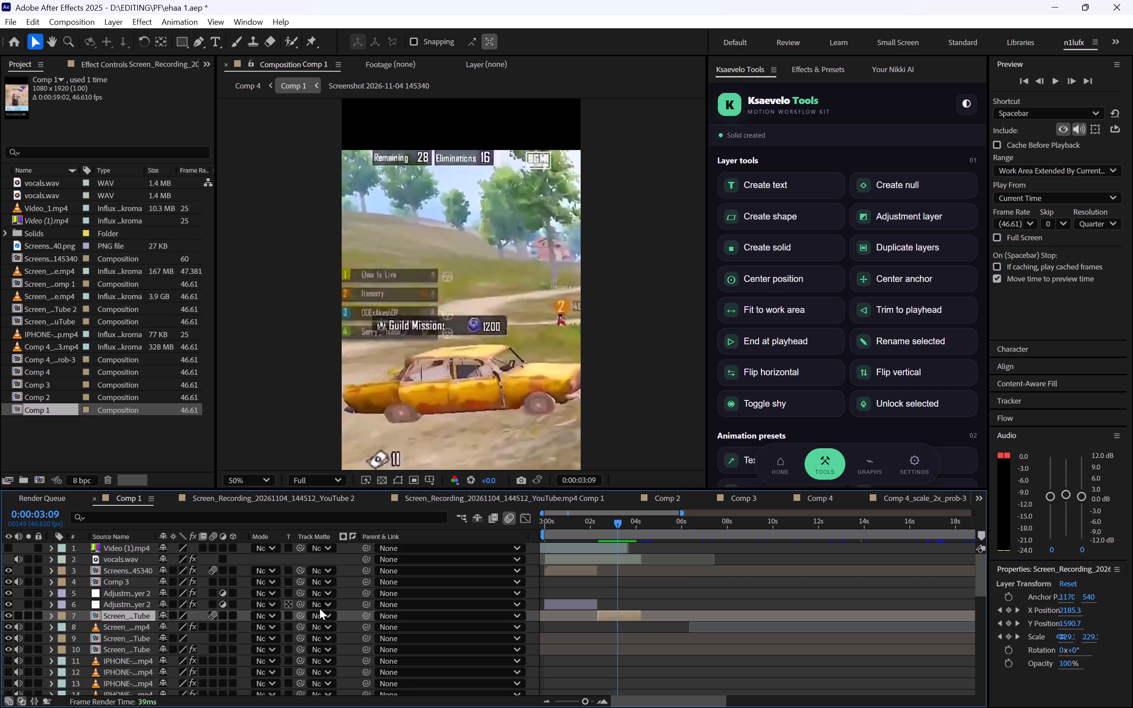
pyautogui.press('s')
pyautogui.press('u')
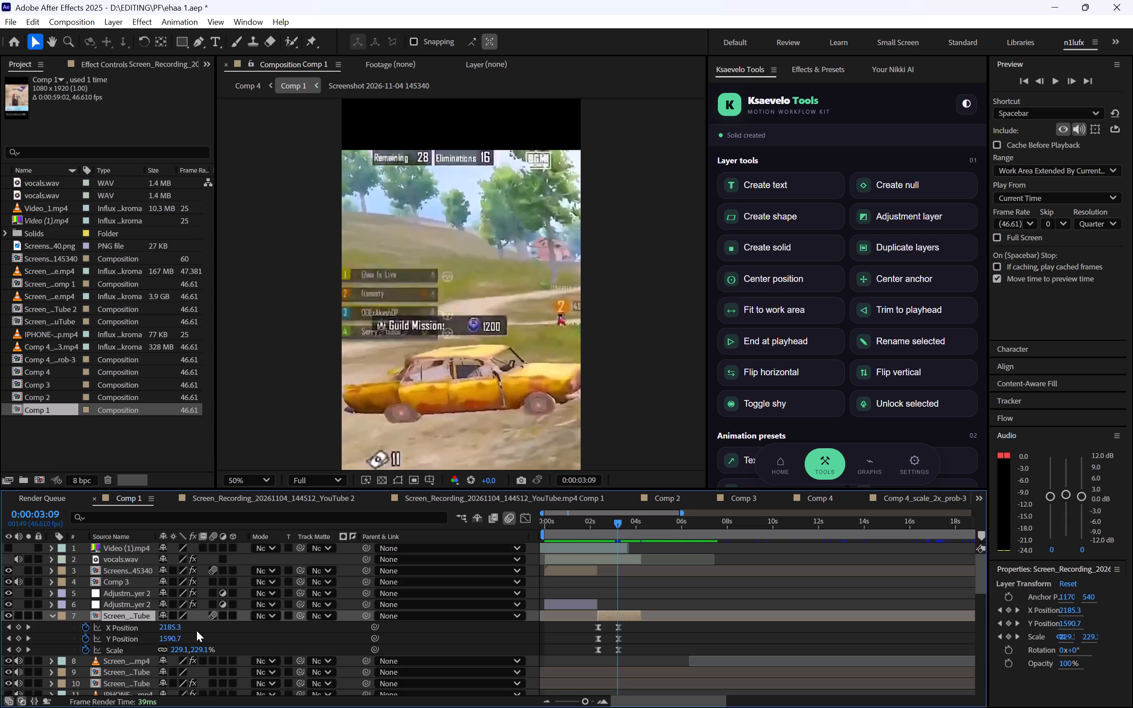
pyautogui.click(588, 527)
pyautogui.press('space')
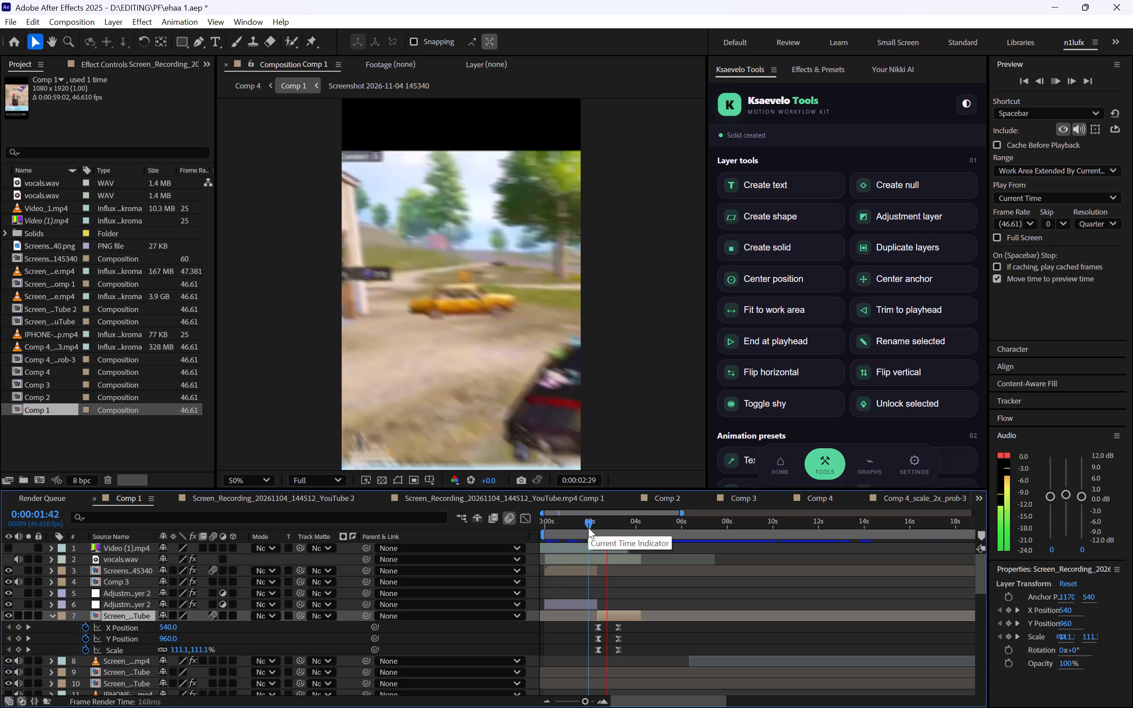
pyautogui.press('space')
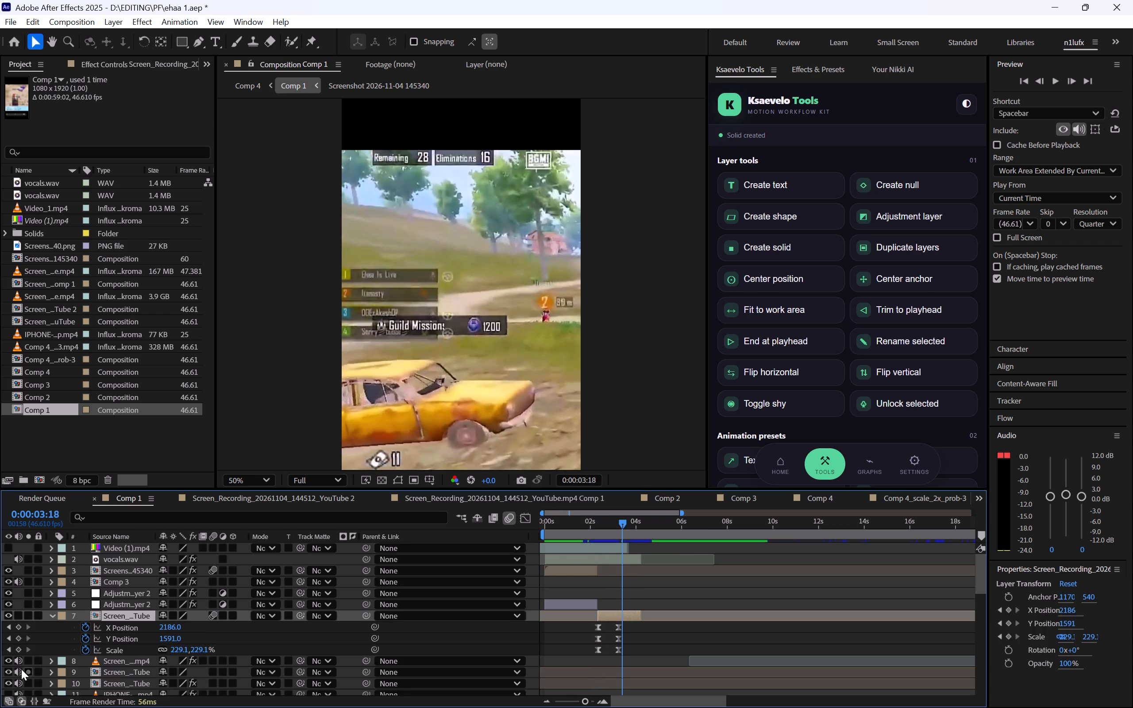
# At layer 7's end keyframe at 0:00:03:10, set Scale to 305.1%, X Position to 2811 and Y Position to 2141.
pyautogui.click(7, 650)
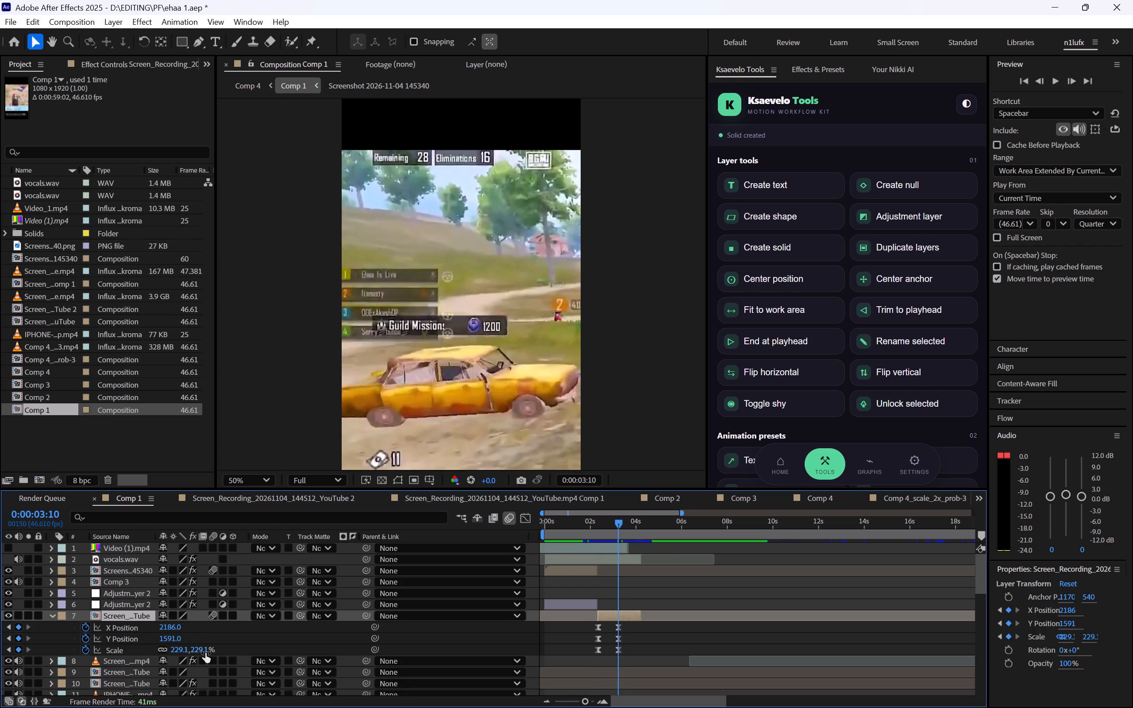
pyautogui.moveTo(185, 650); pyautogui.dragTo(214, 655)
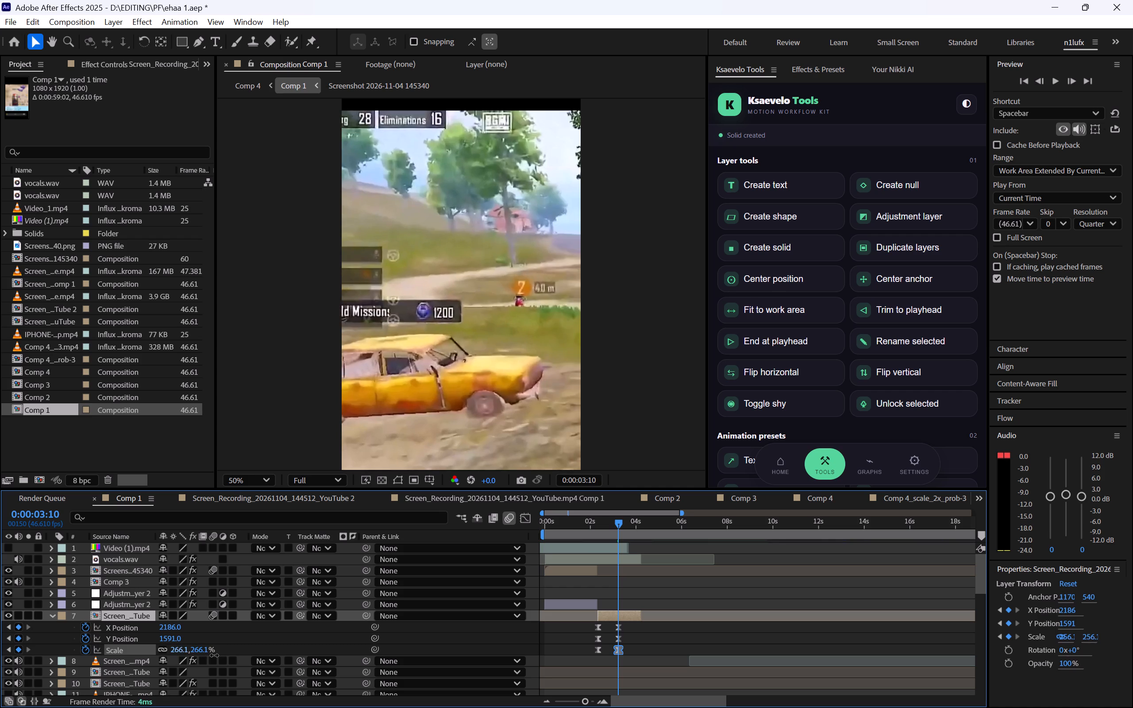
pyautogui.moveTo(214, 655); pyautogui.dragTo(242, 657)
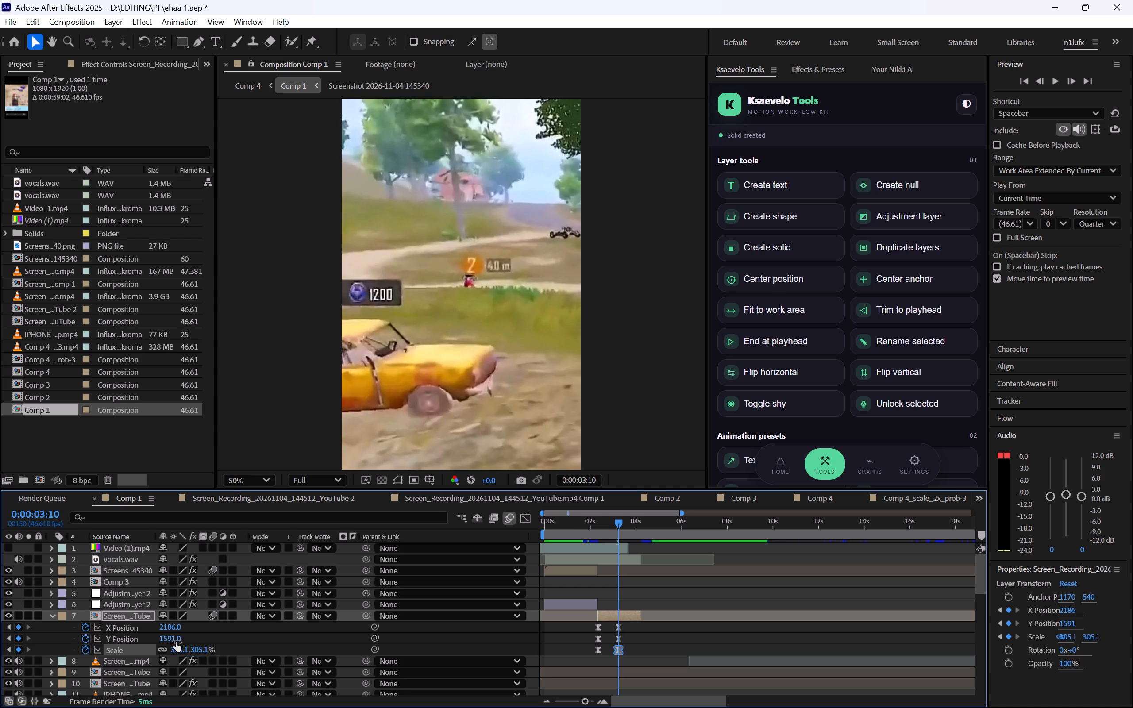
pyautogui.moveTo(173, 642); pyautogui.dragTo(446, 550)
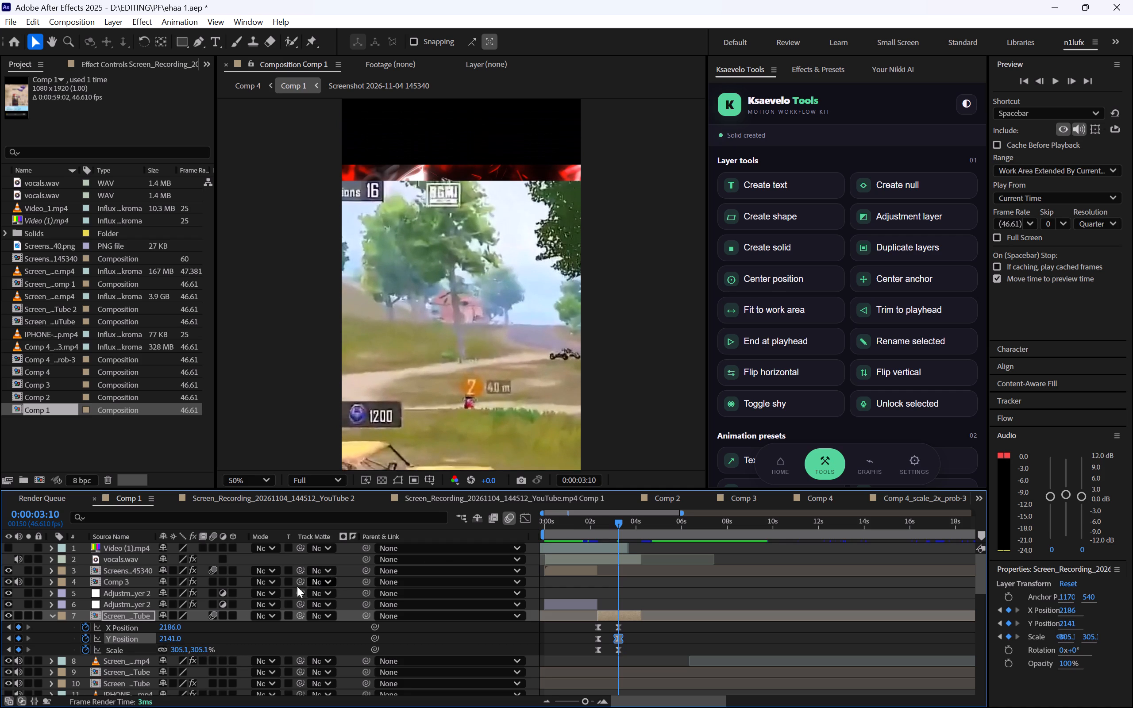
pyautogui.moveTo(171, 630); pyautogui.dragTo(496, 620)
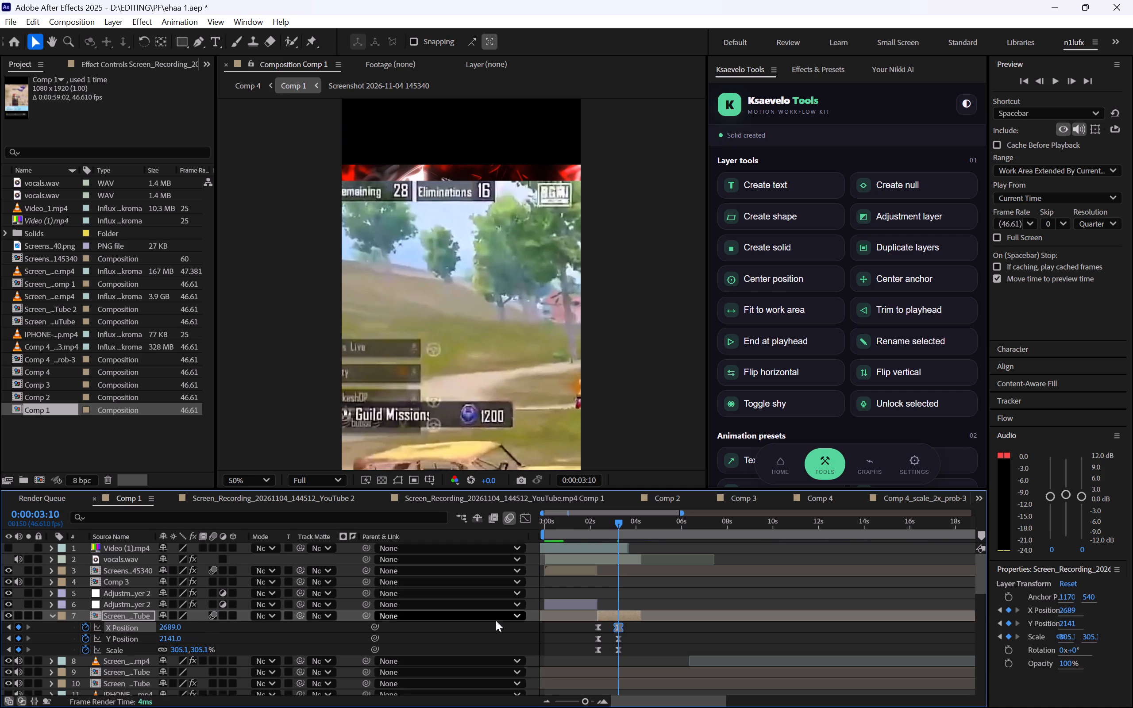
pyautogui.moveTo(172, 627); pyautogui.dragTo(273, 648)
# Hide the background video layer 33, Video_1.mp4.
pyautogui.scroll(-4, 274, 648)
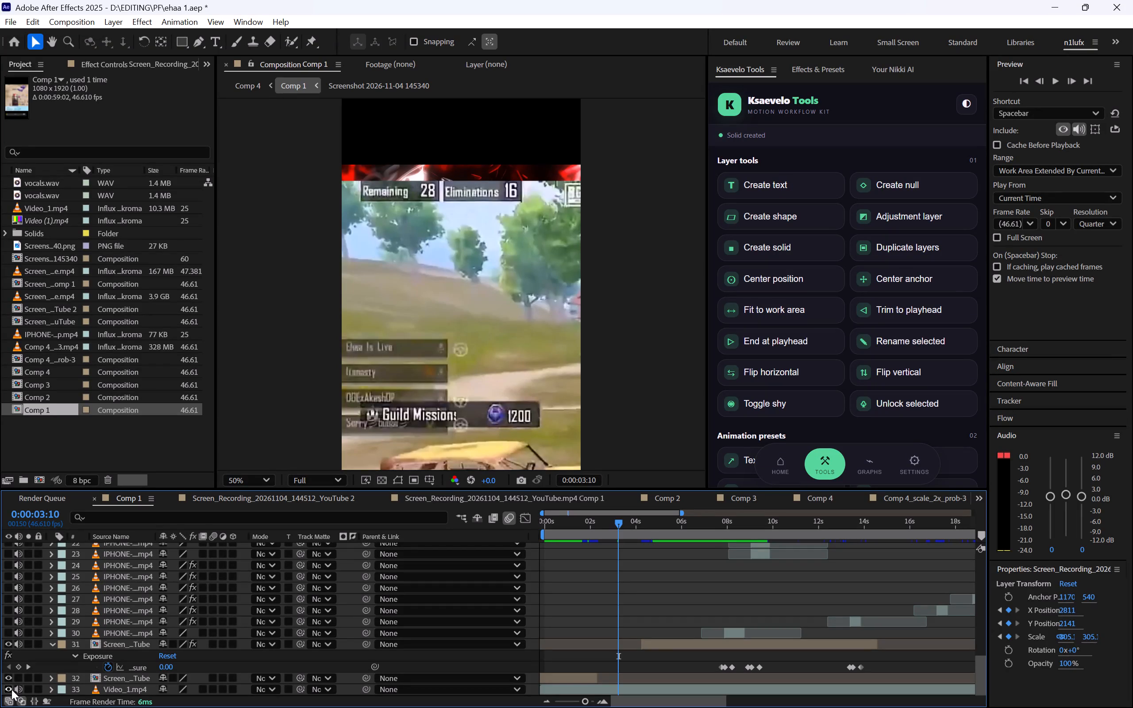
pyautogui.click(12, 689)
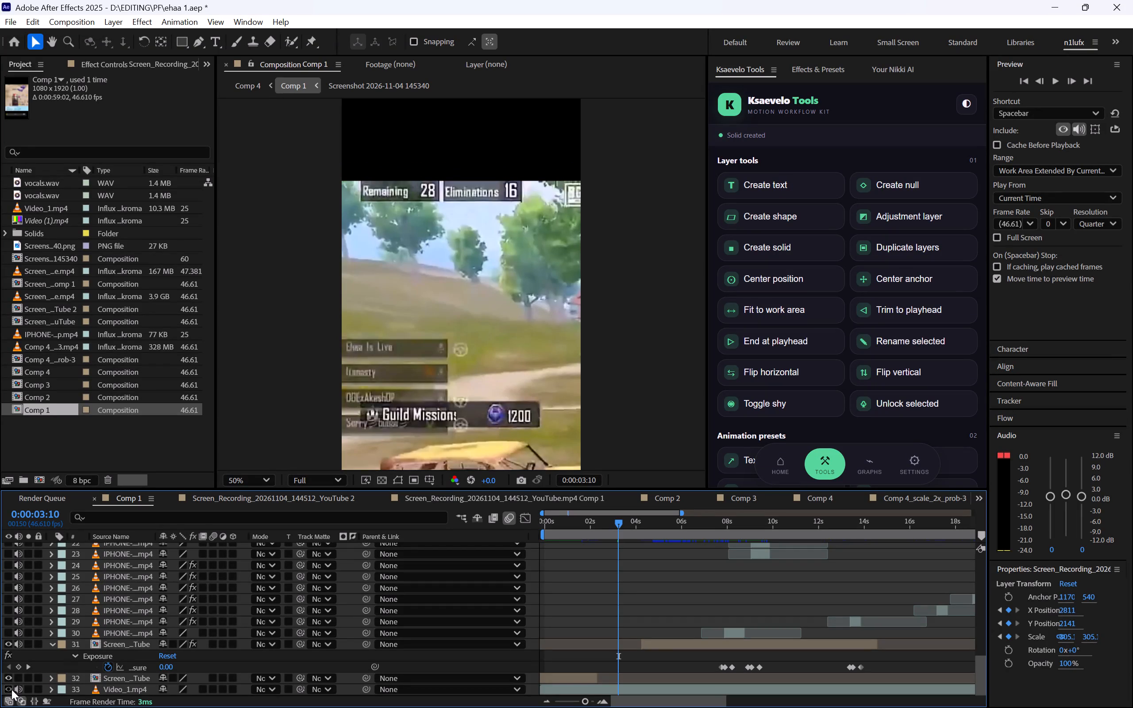
pyautogui.scroll(3, 12, 689)
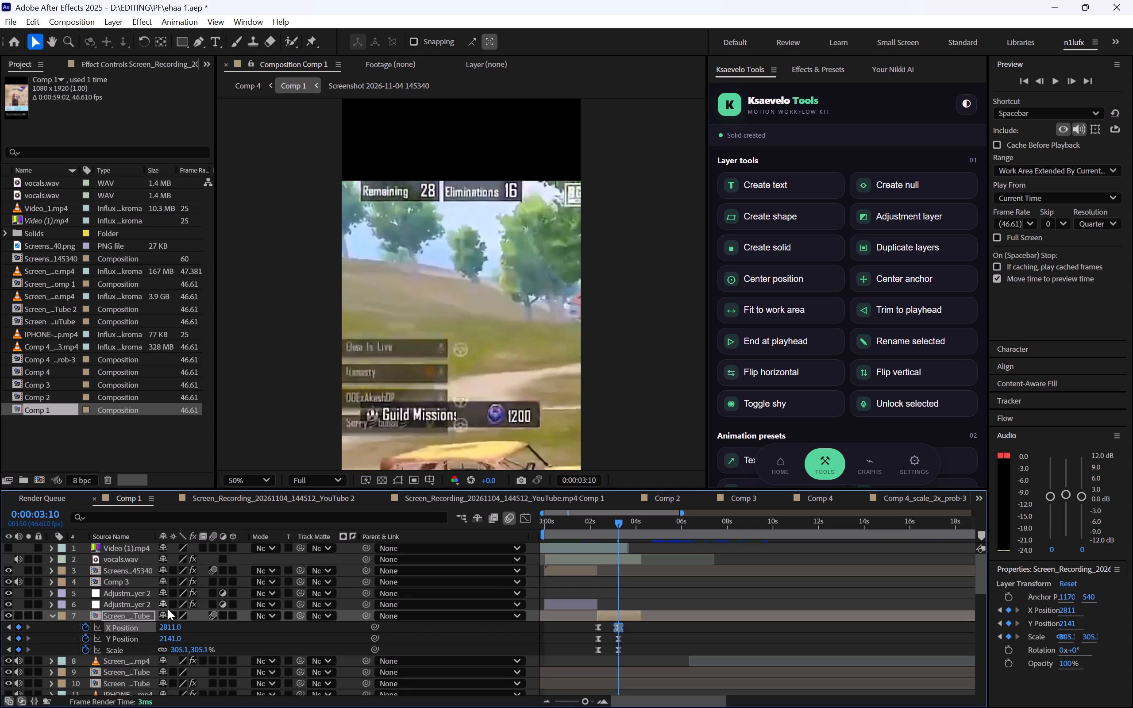
# Zoom further into the distant enemy at 0:00:03:10 by setting layer 7's Scale to 443.1% and Y Position to 2521.
pyautogui.moveTo(194, 649); pyautogui.dragTo(247, 650)
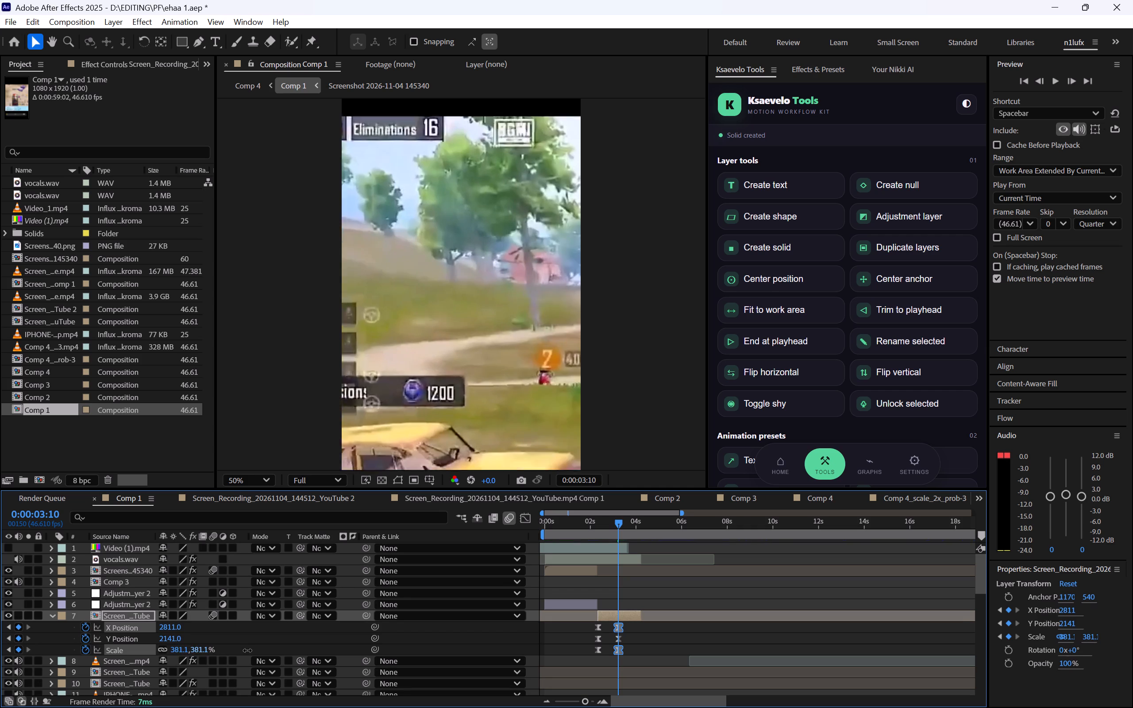
pyautogui.moveTo(247, 650); pyautogui.dragTo(223, 650)
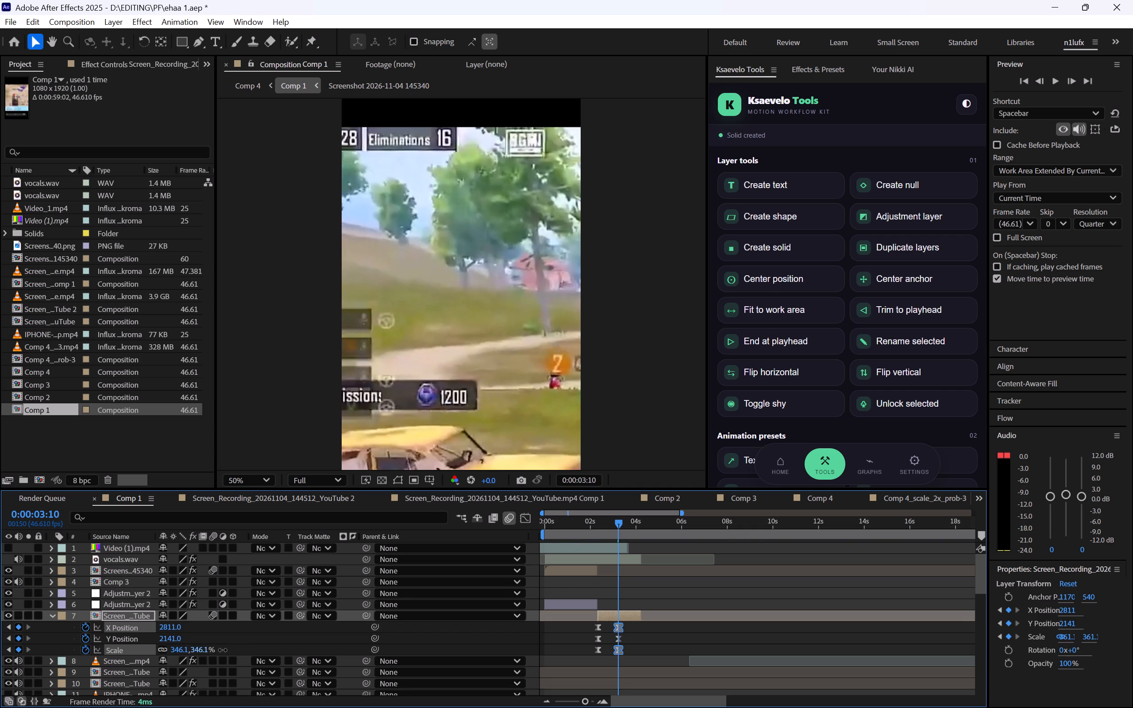
pyautogui.moveTo(223, 650); pyautogui.dragTo(298, 660)
pyautogui.moveTo(175, 642); pyautogui.dragTo(372, 617)
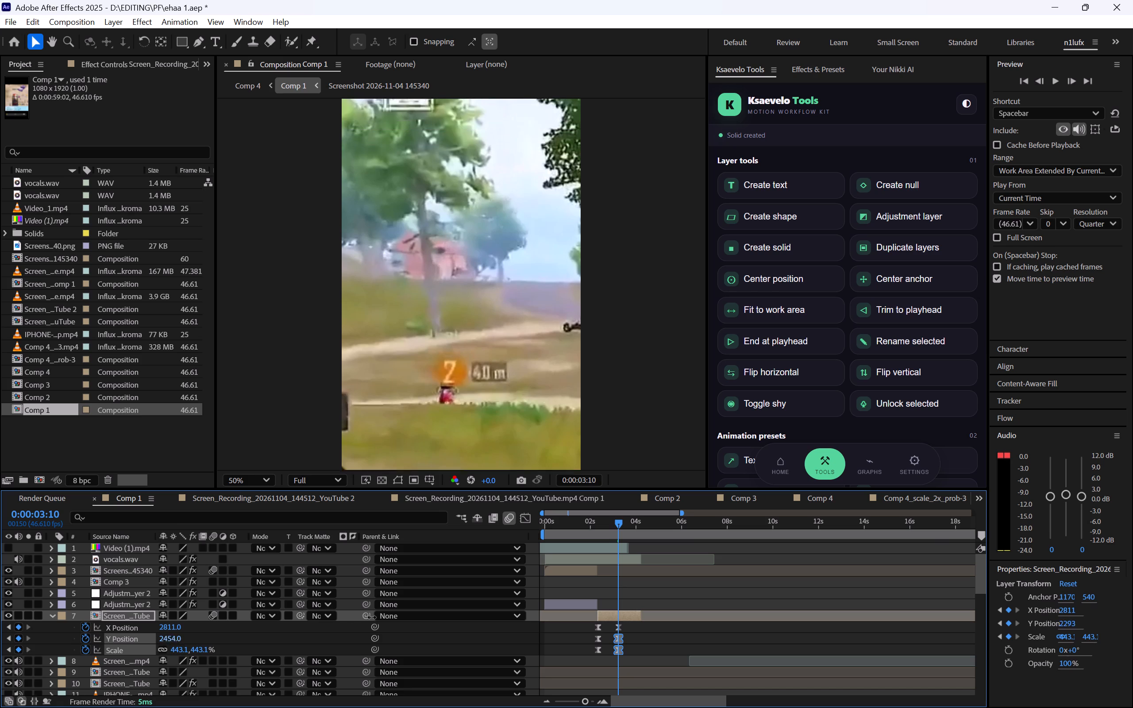
pyautogui.moveTo(372, 617); pyautogui.dragTo(369, 584)
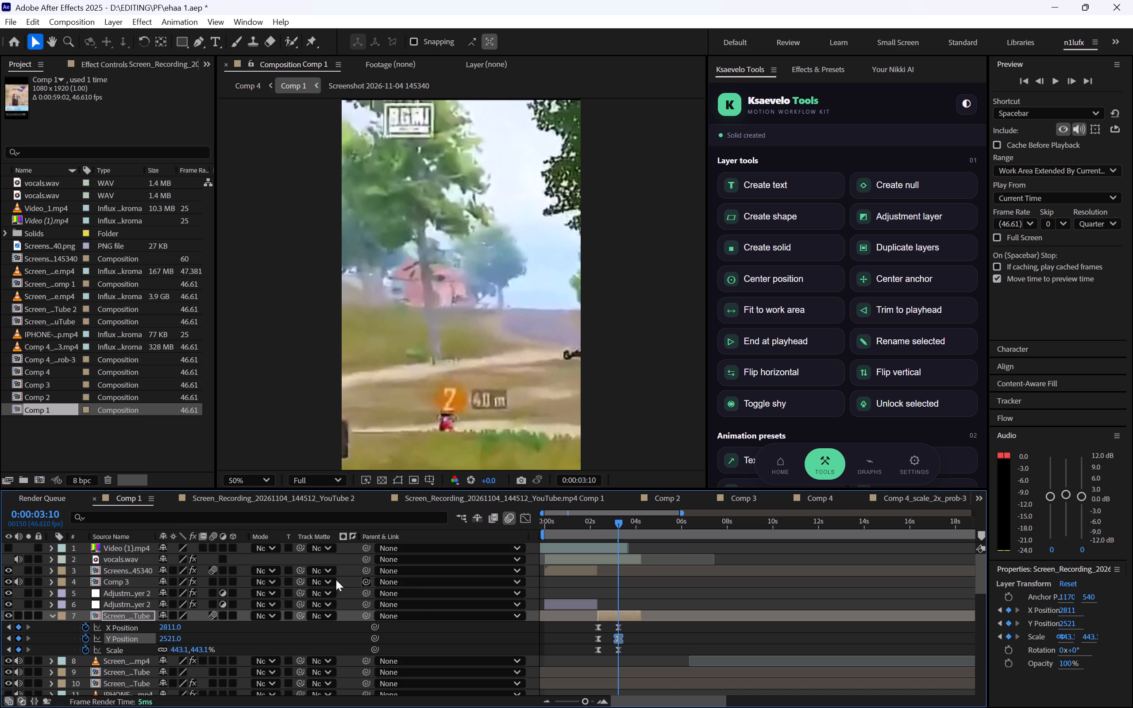
# At layer 7's end keyframe at 0:00:03:10, set X Position to 3965.
pyautogui.moveTo(167, 628); pyautogui.dragTo(571, 557)
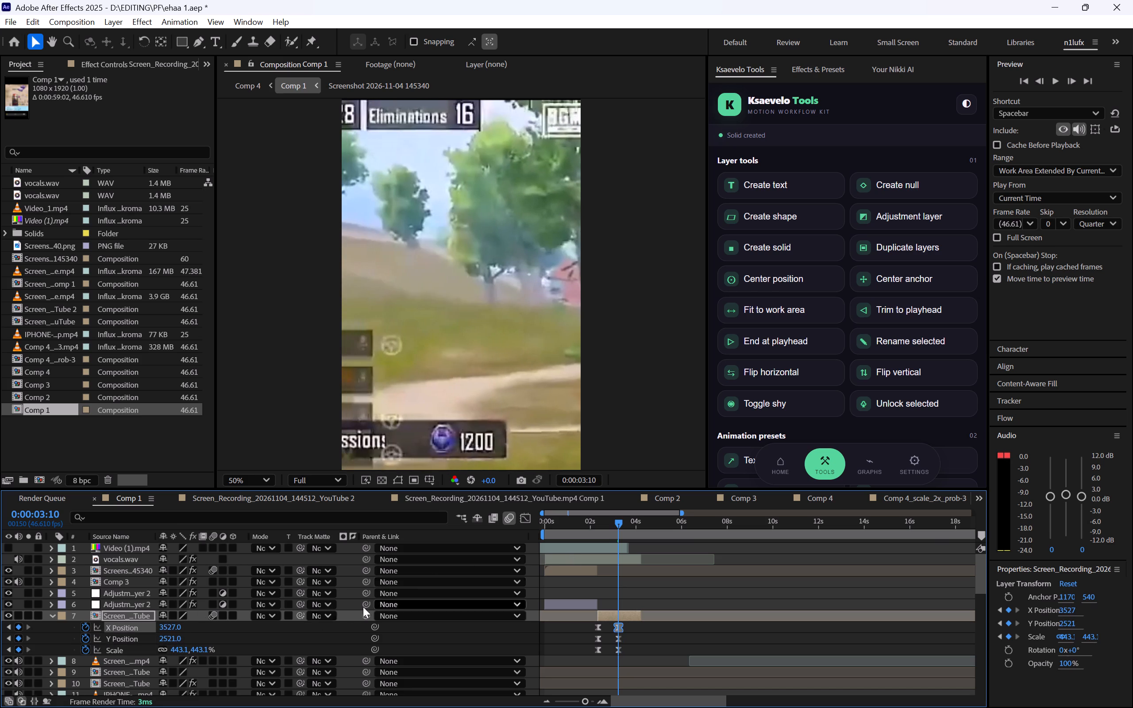
pyautogui.moveTo(176, 629); pyautogui.dragTo(480, 609)
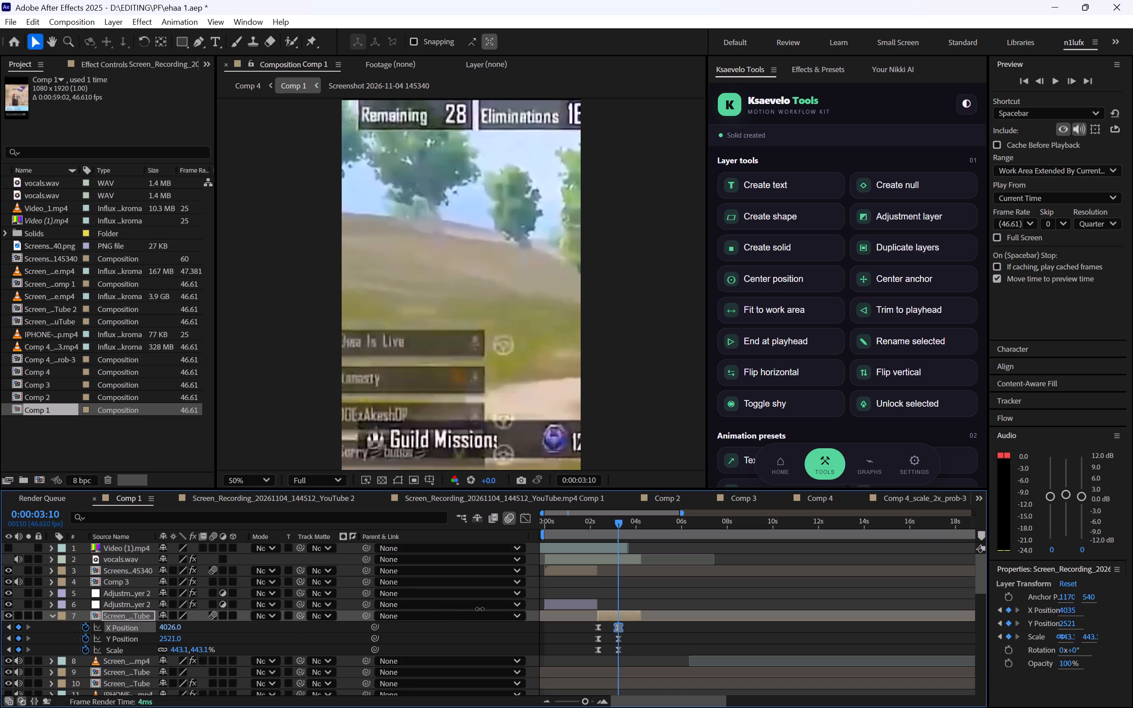
pyautogui.moveTo(480, 609); pyautogui.dragTo(455, 616)
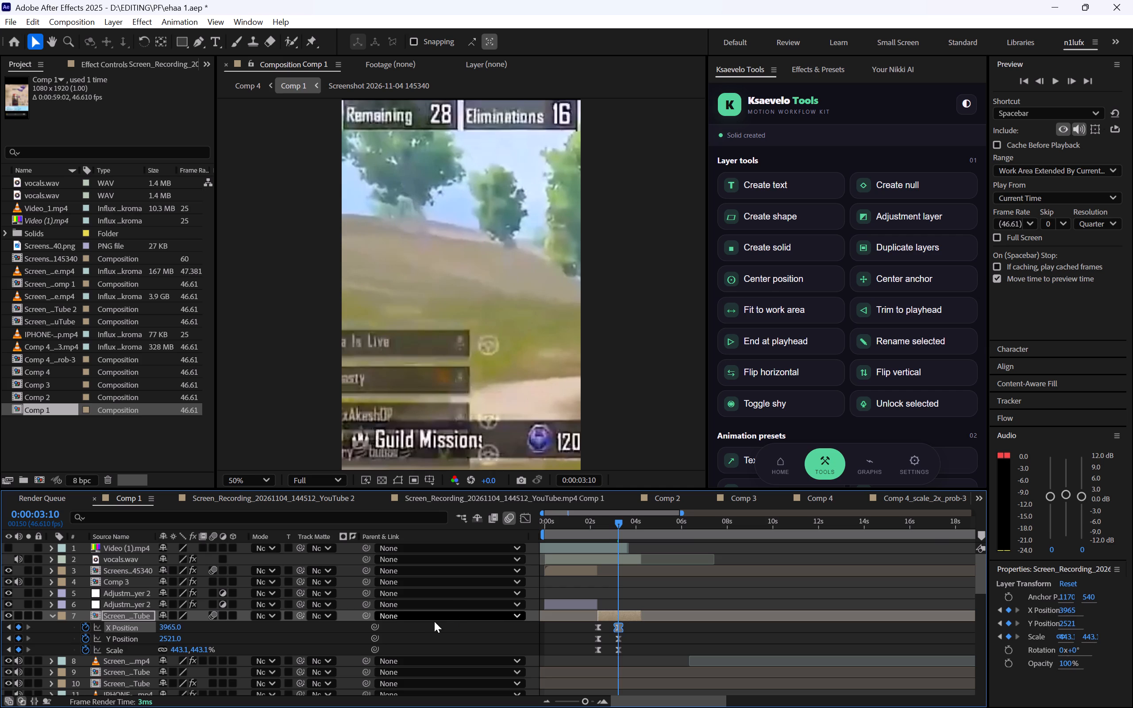
# Show the speed graph of layer 7's X Position, Y Position and Scale, and preview the zoom from 0:00:01:34.
pyautogui.keyDown('ctrl'); pyautogui.click(131, 637); pyautogui.keyUp('ctrl')
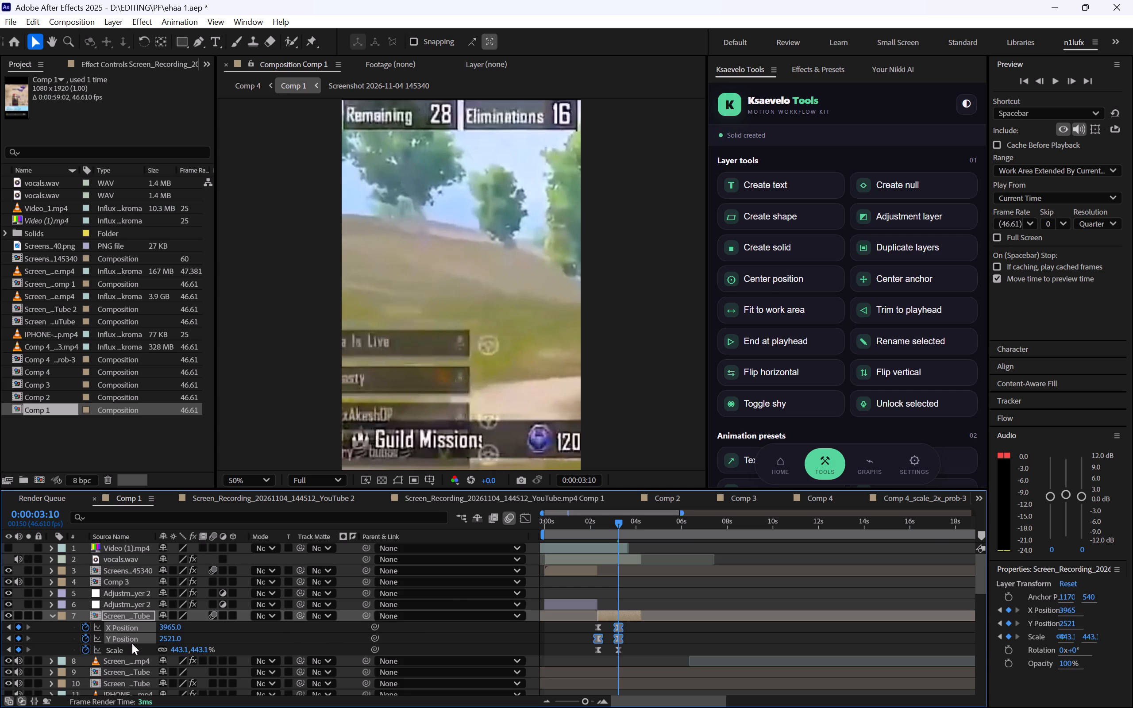
pyautogui.keyDown('ctrl'); pyautogui.click(132, 647); pyautogui.keyUp('ctrl')
pyautogui.keyDown('ctrl'); pyautogui.click(130, 633); pyautogui.keyUp('ctrl')
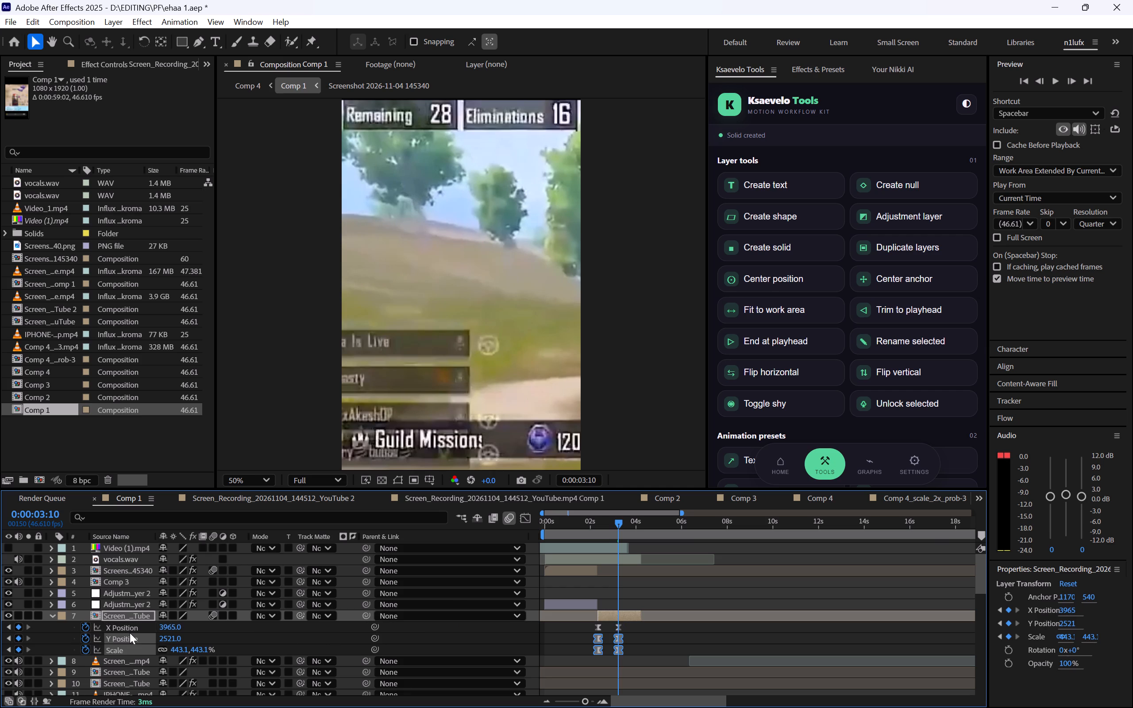
pyautogui.keyDown('ctrl'); pyautogui.click(130, 633); pyautogui.keyUp('ctrl')
pyautogui.click(527, 512)
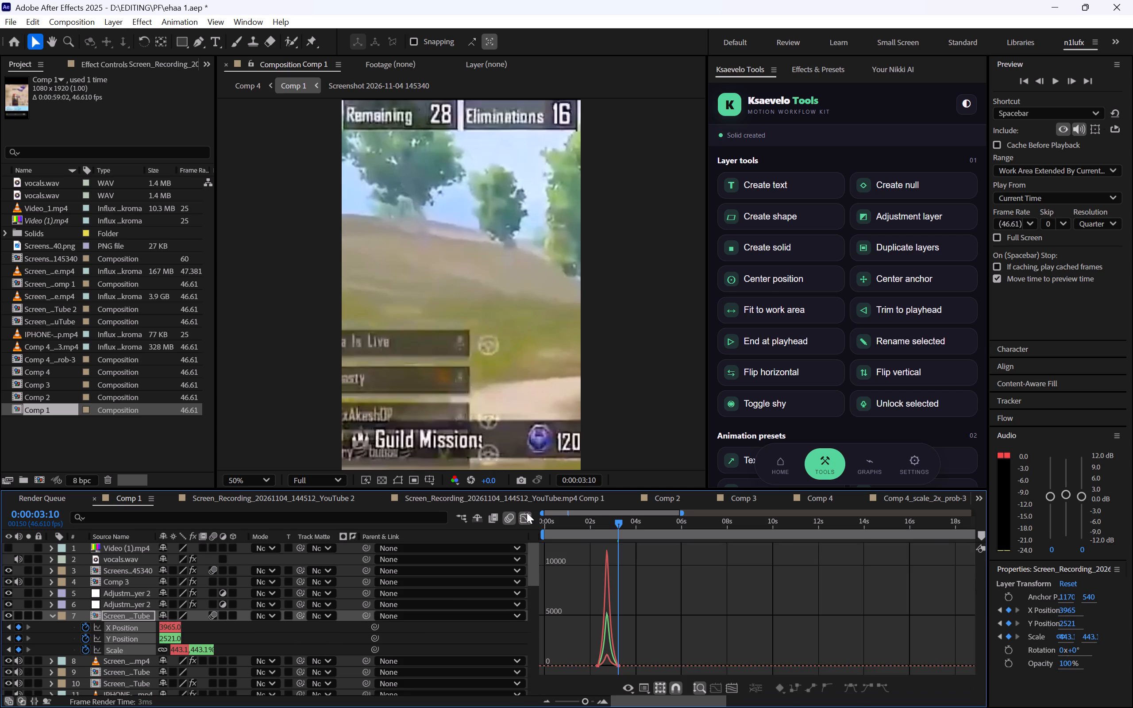
pyautogui.click(585, 526)
pyautogui.press('space')
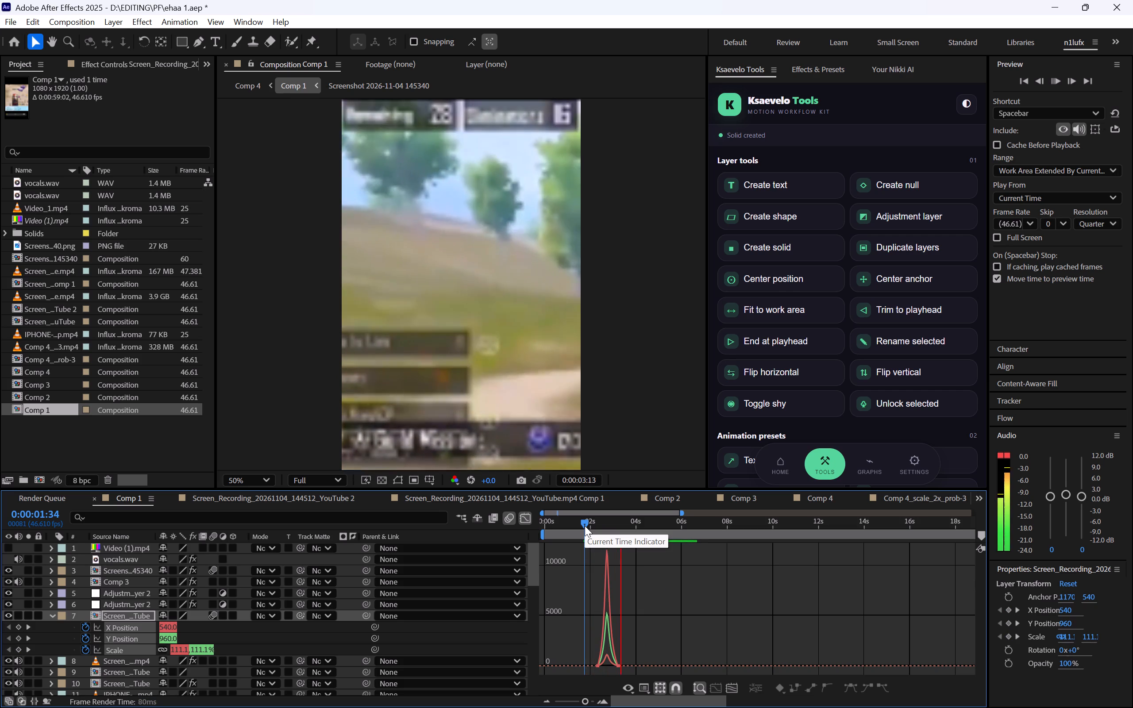
pyautogui.press('space')
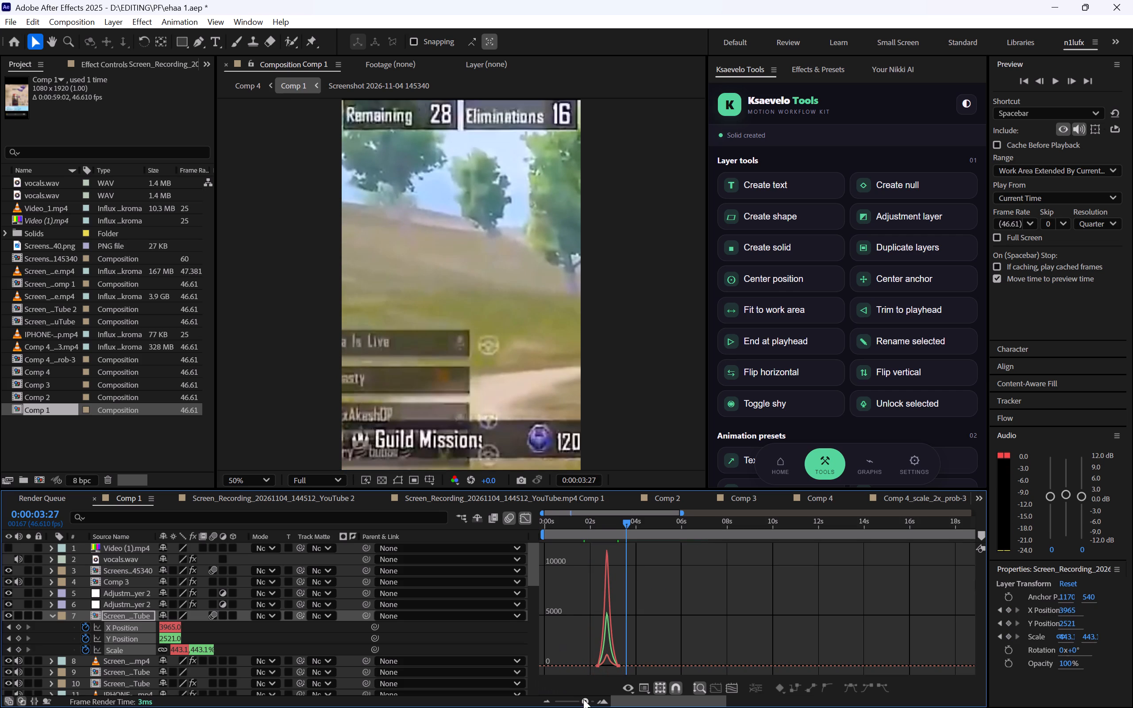
# Preview the opening from 0:00:00:00 and replay layer 7's zoom to check its motion against the speed curves.
pyautogui.doubleClick(609, 698)
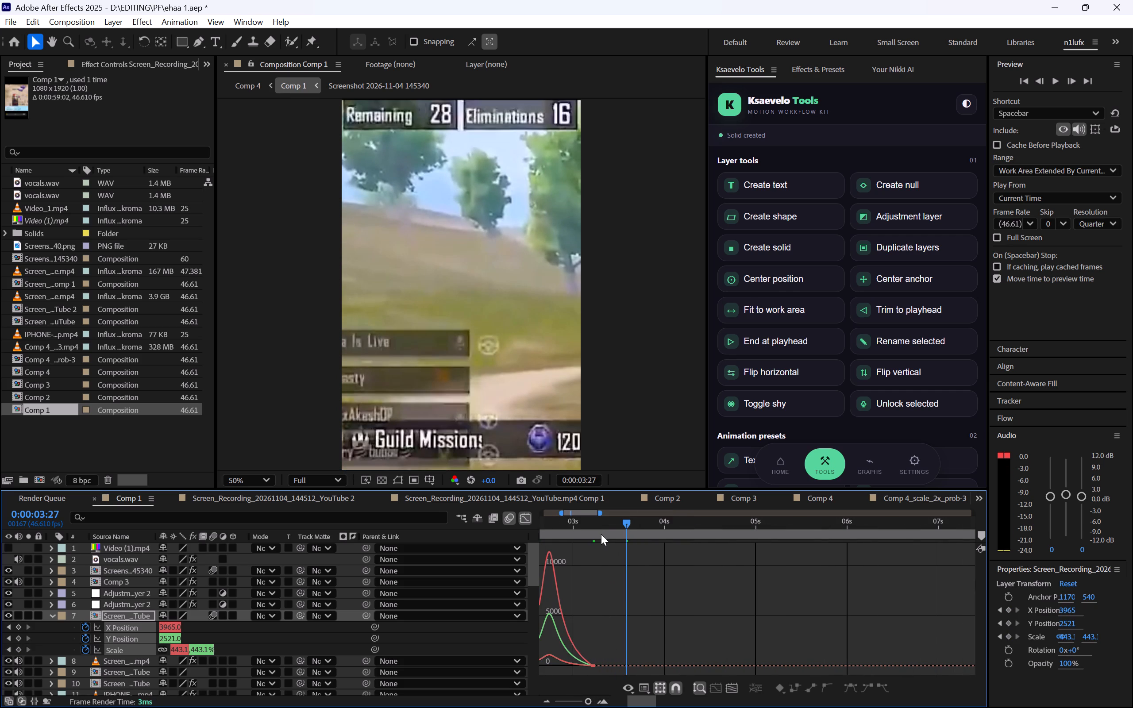
pyautogui.moveTo(601, 534); pyautogui.dragTo(550, 530)
pyautogui.press('space')
pyautogui.moveTo(550, 530); pyautogui.dragTo(498, 536)
pyautogui.press('space')
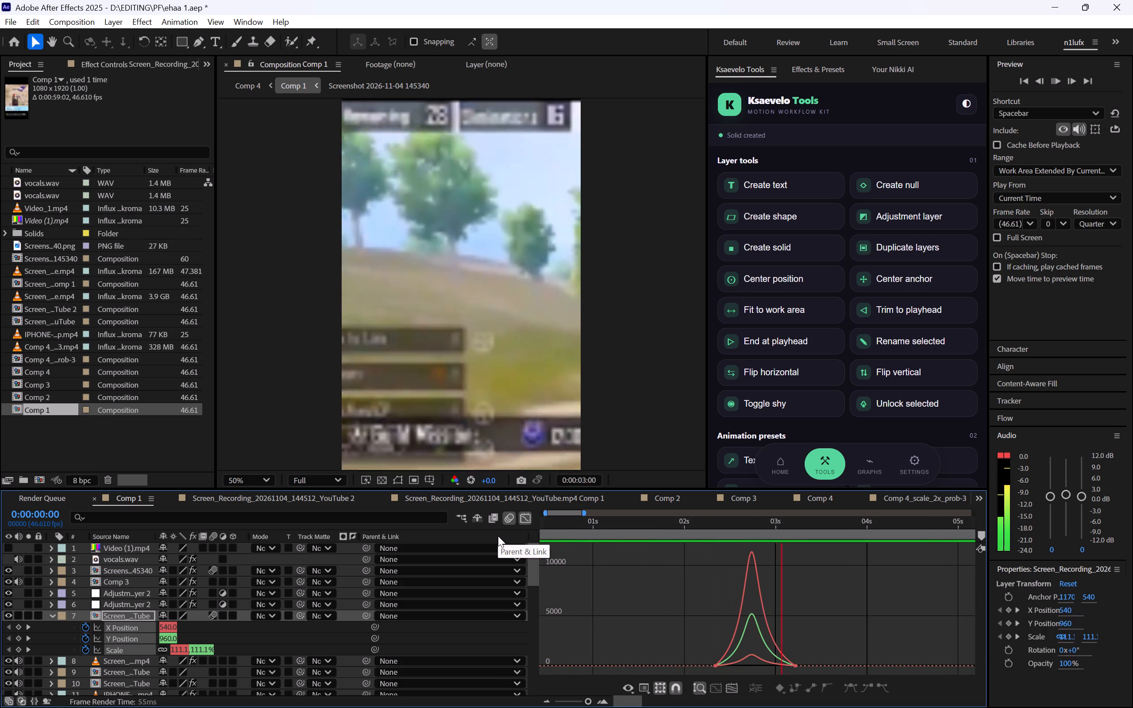
pyautogui.press('space')
pyautogui.press('space')
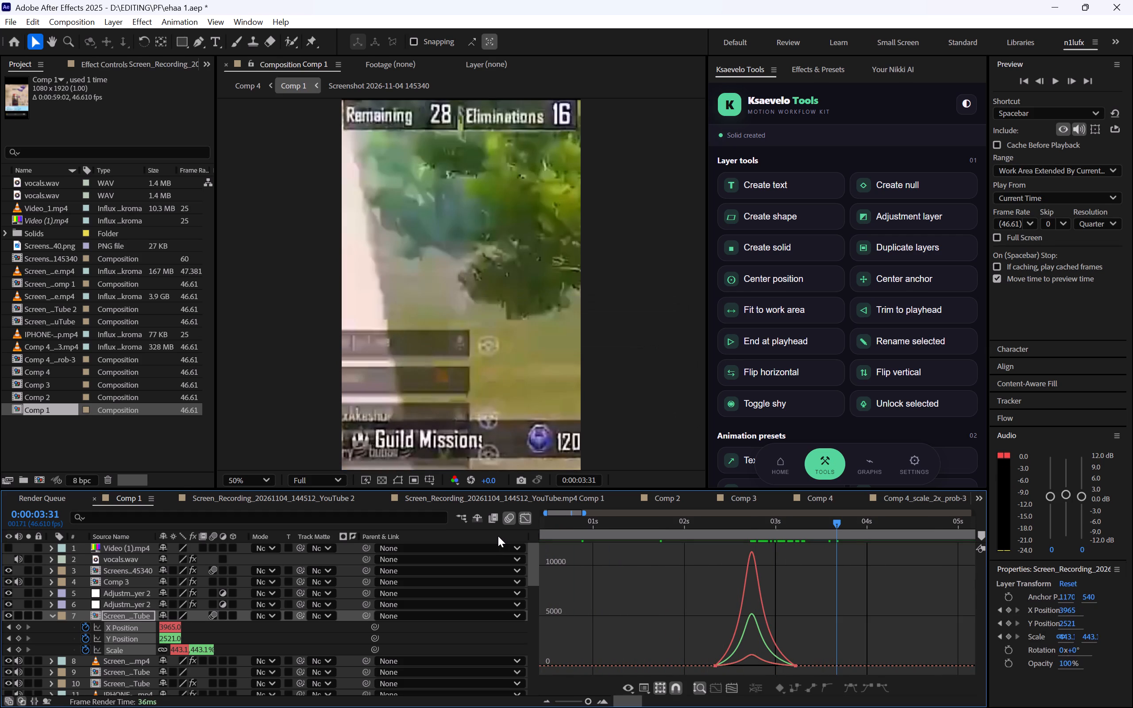
pyautogui.press('space')
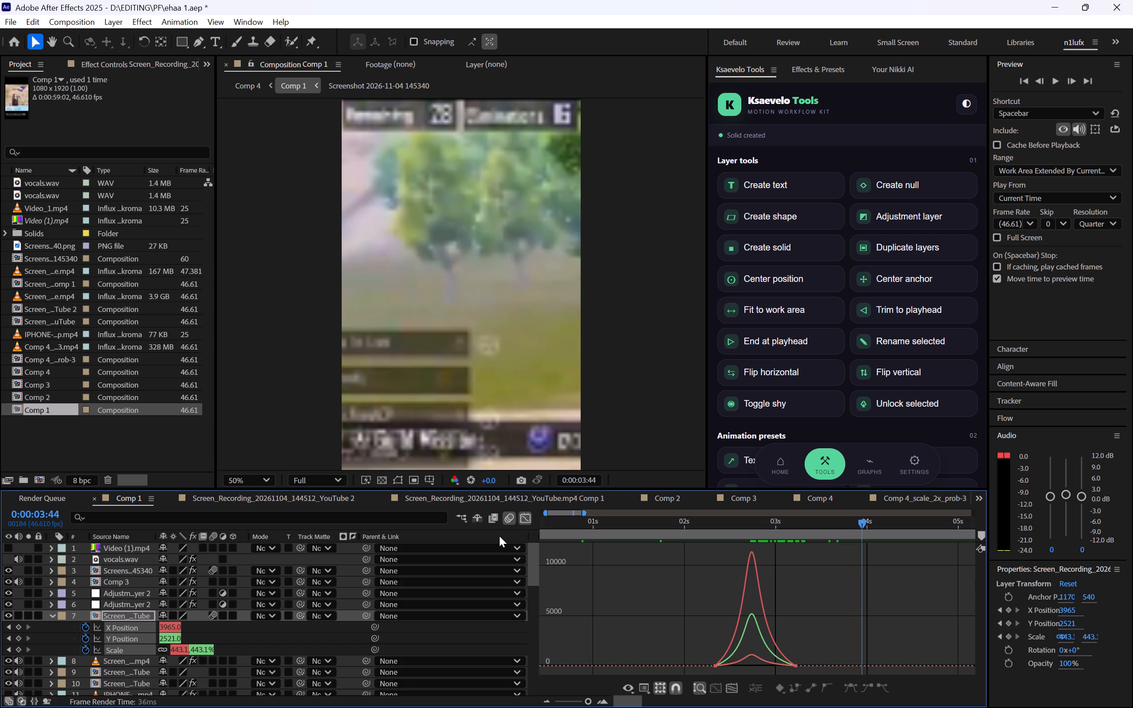
pyautogui.click(716, 525)
pyautogui.press('space')
pyautogui.press('space')
pyautogui.press('space')
pyautogui.press('space')
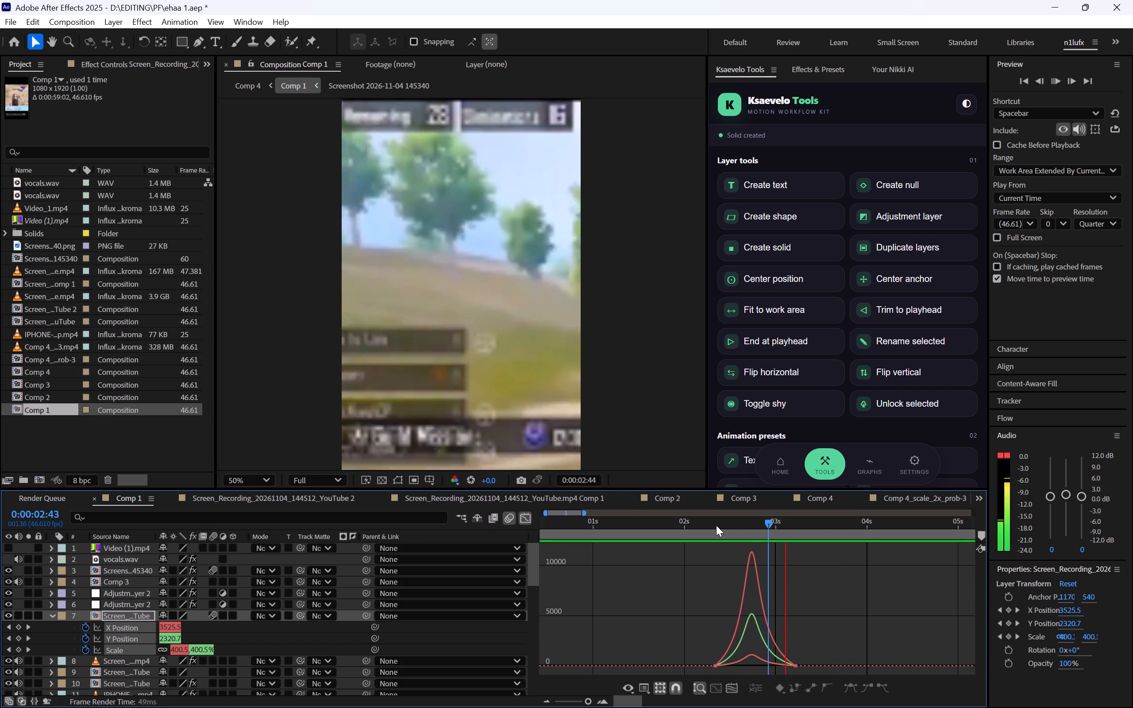
pyautogui.click(521, 517)
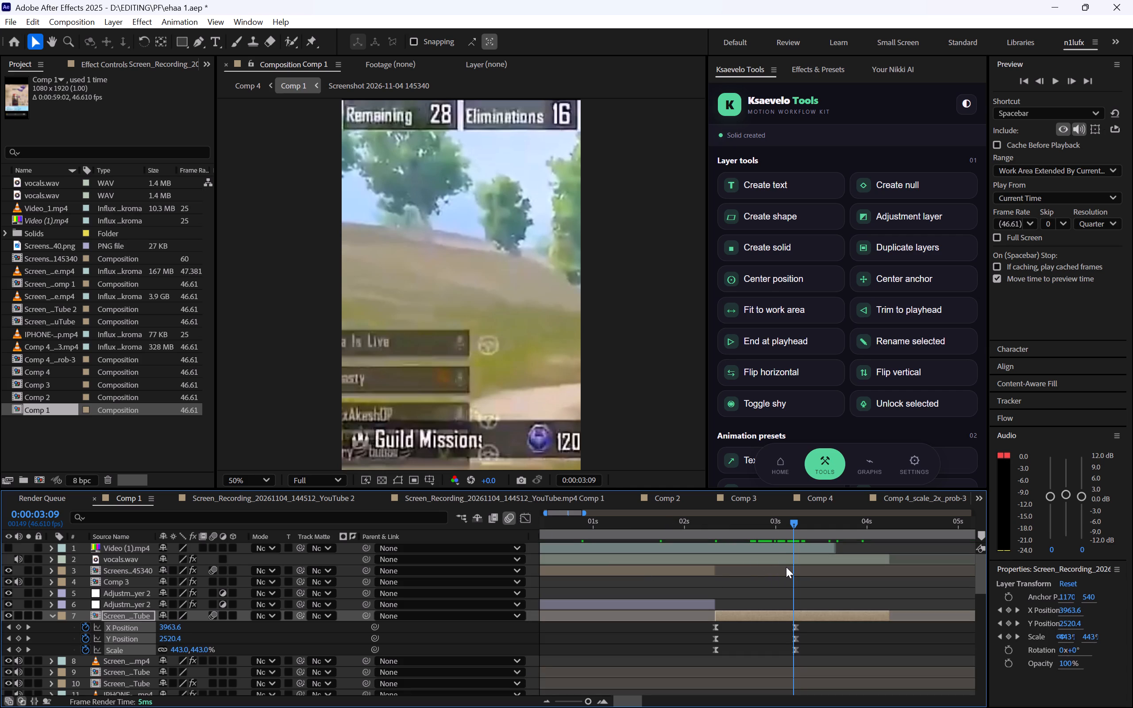
# Paste the copied Exposure flash onto gameplay layer 7 at 0:00:03:09 and reveal its keyframes.
pyautogui.click(798, 612)
pyautogui.hotkey('ctrl', 'v')
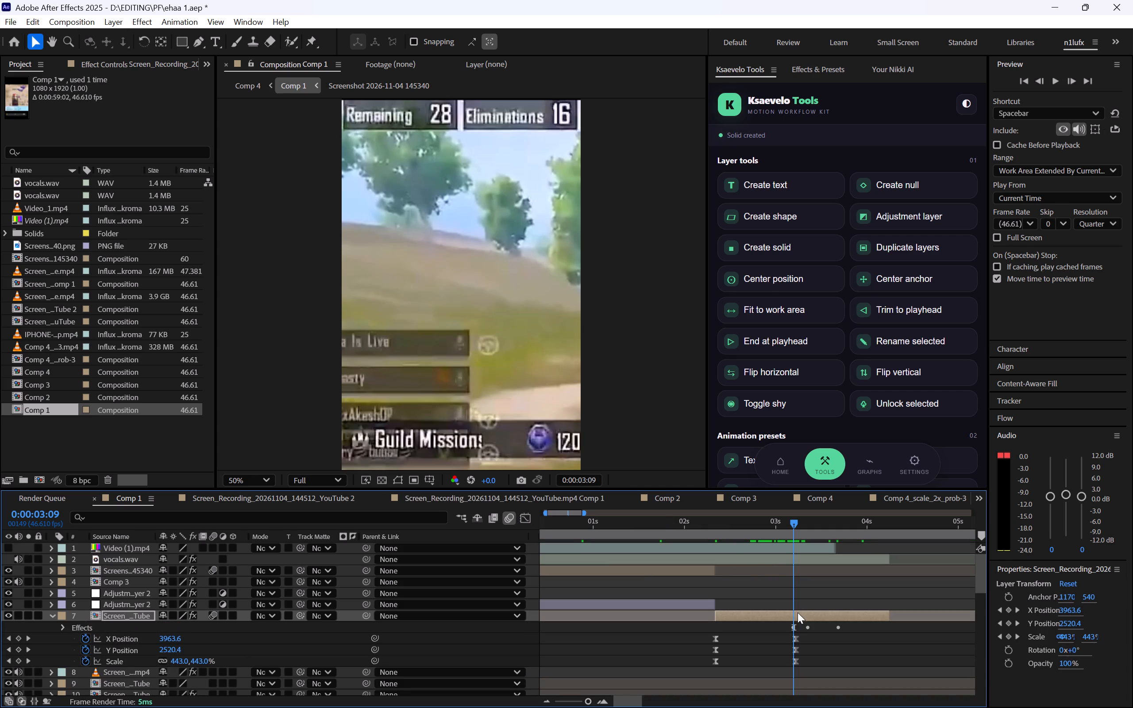
pyautogui.press('u')
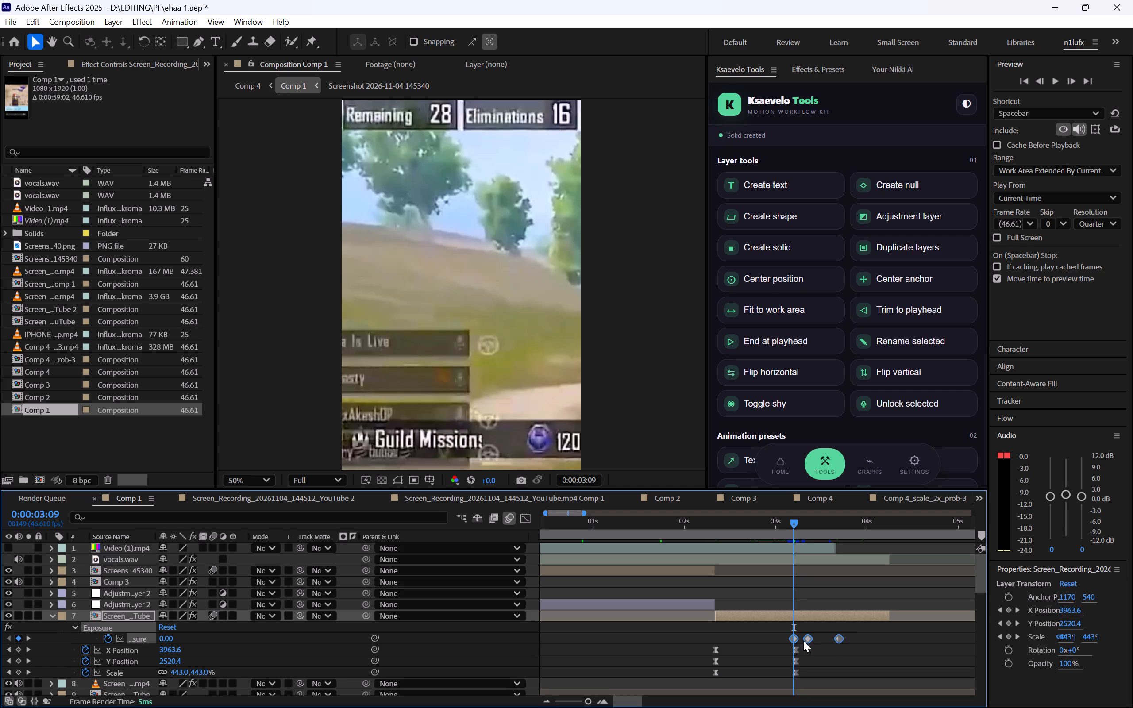
# Shift layer 7's three Exposure keyframes earlier so the flash starts at 0:00:02:42 and its 2.00 peak falls at 0:00:03:02, checking by preview.
pyautogui.moveTo(808, 637); pyautogui.dragTo(798, 638)
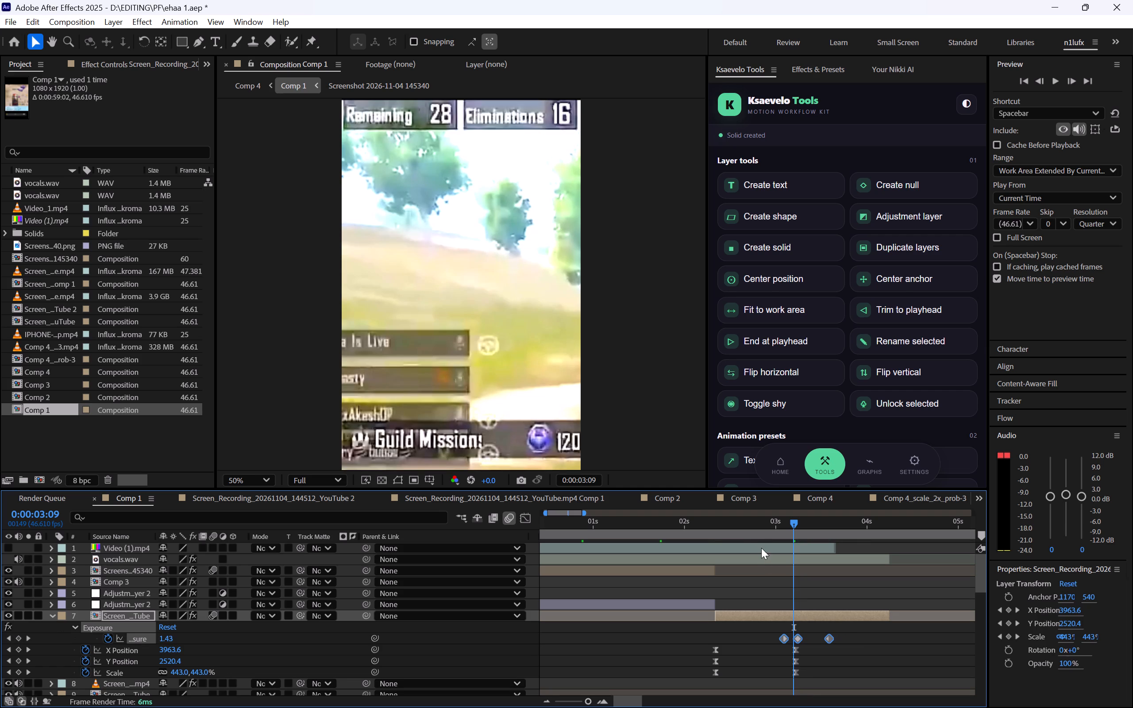
pyautogui.click(752, 531)
pyautogui.press('space')
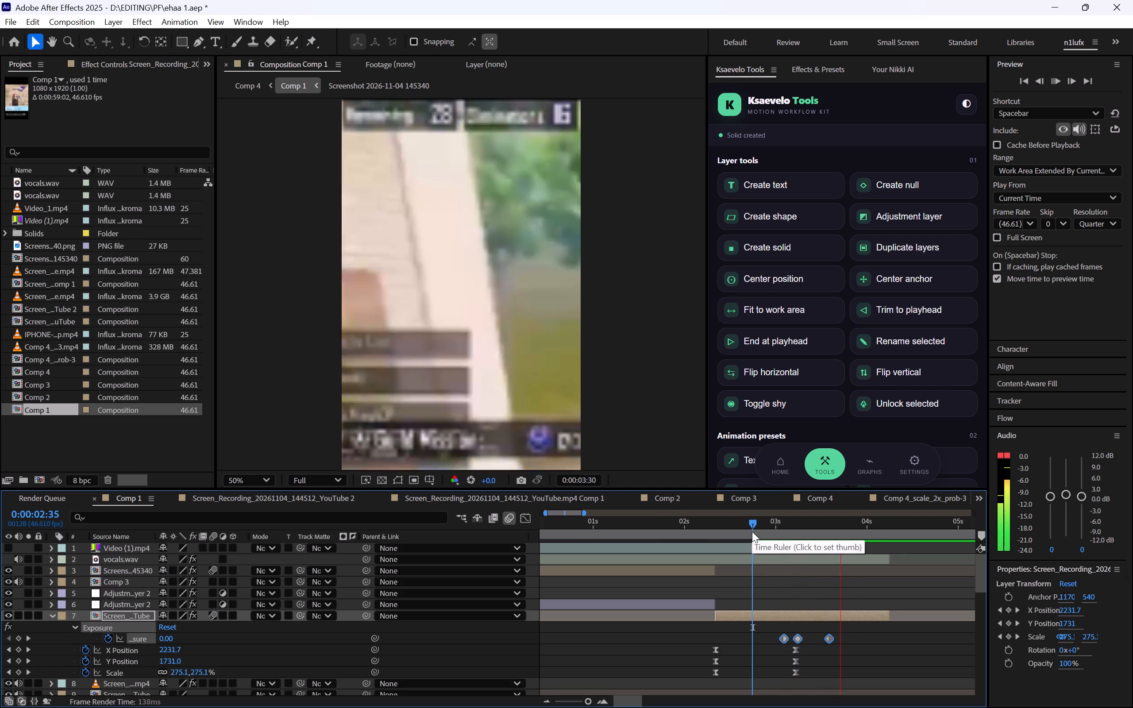
pyautogui.moveTo(752, 531); pyautogui.dragTo(740, 533)
pyautogui.press('space')
pyautogui.press('space')
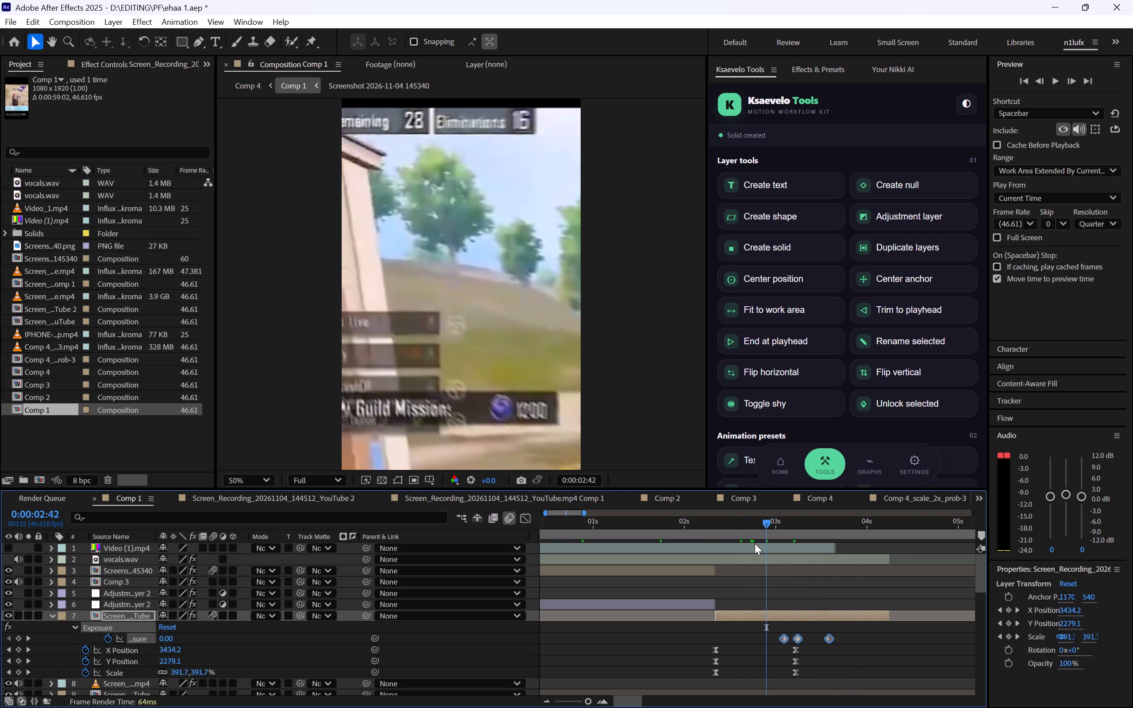
pyautogui.moveTo(797, 637); pyautogui.dragTo(778, 641)
pyautogui.press('space')
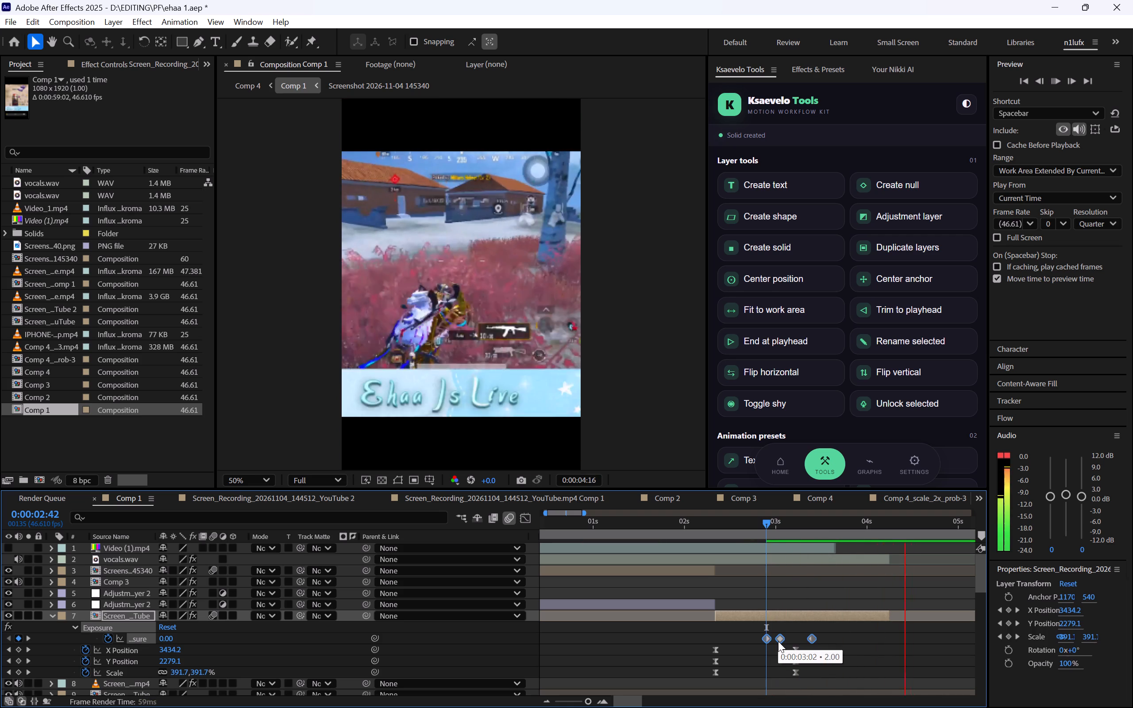
# Preview the opening sequence from 0:00:00:00 with the retimed exposure flash.
pyautogui.moveTo(664, 521); pyautogui.dragTo(445, 602)
pyautogui.press('space')
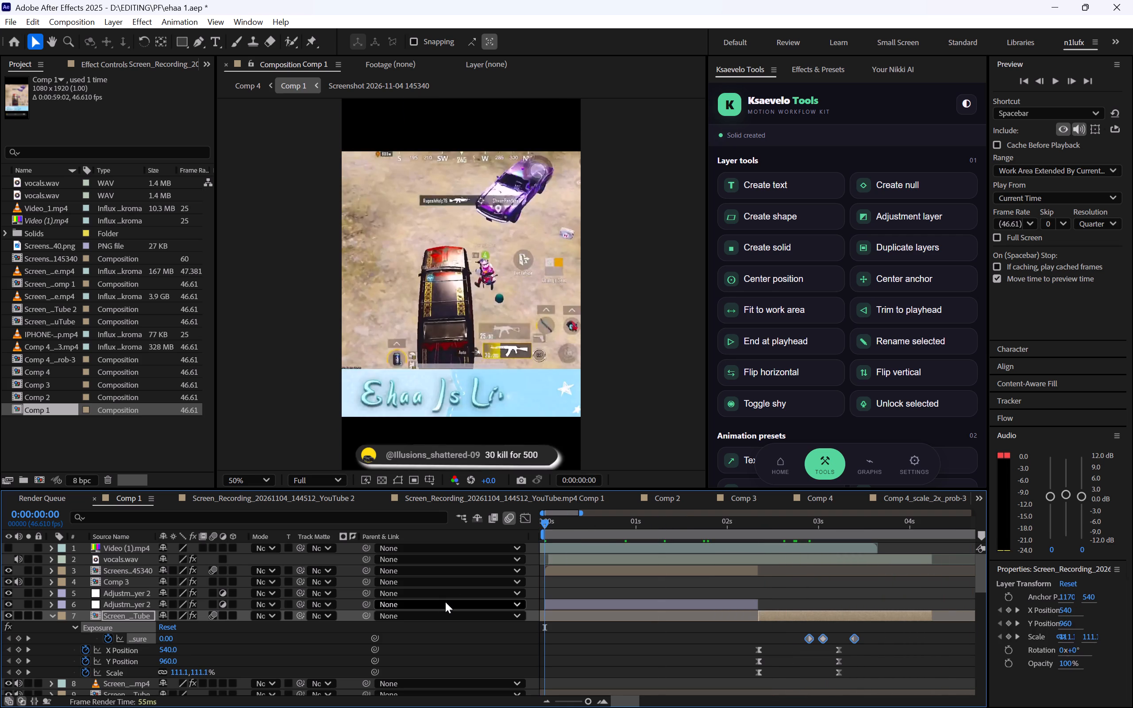
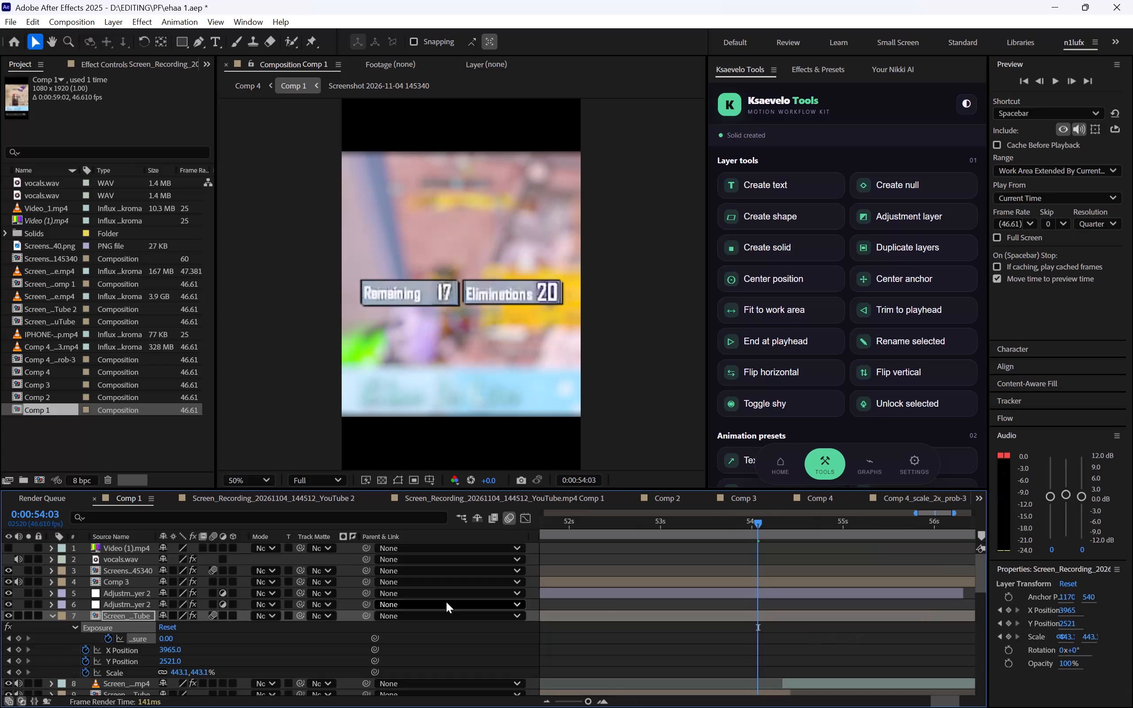
# Preview the composition from 0:00:00:00 through the opening zoom, exposure flash and following gameplay.
pyautogui.press('space')
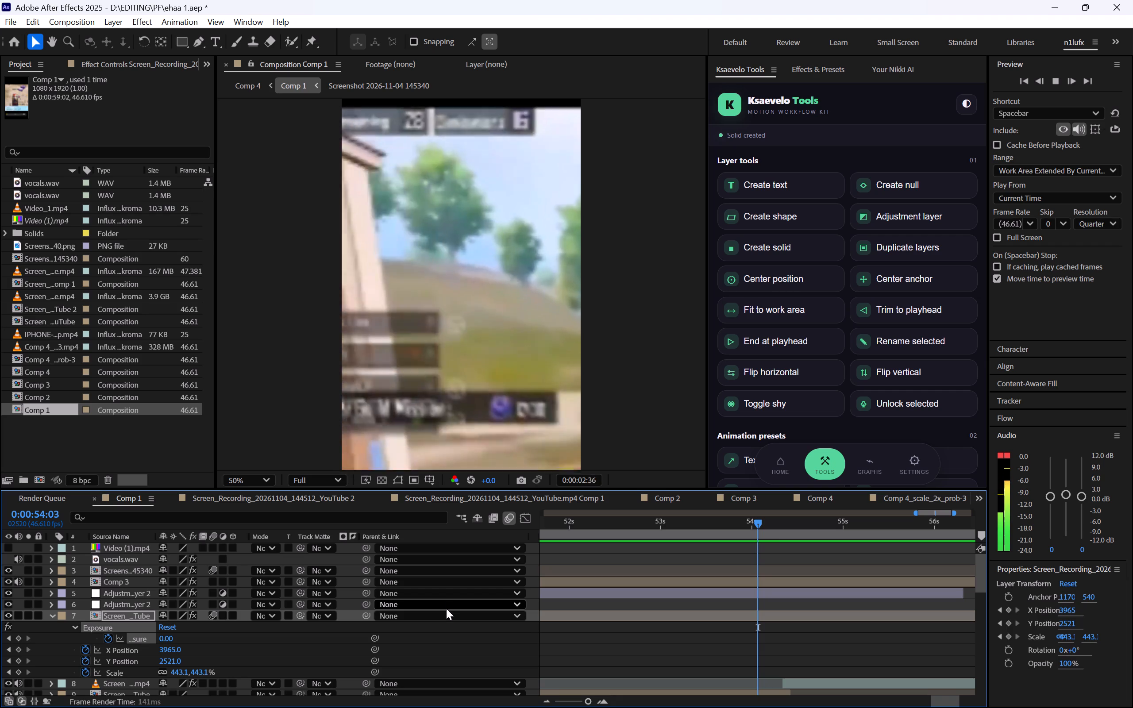
pyautogui.press('space')
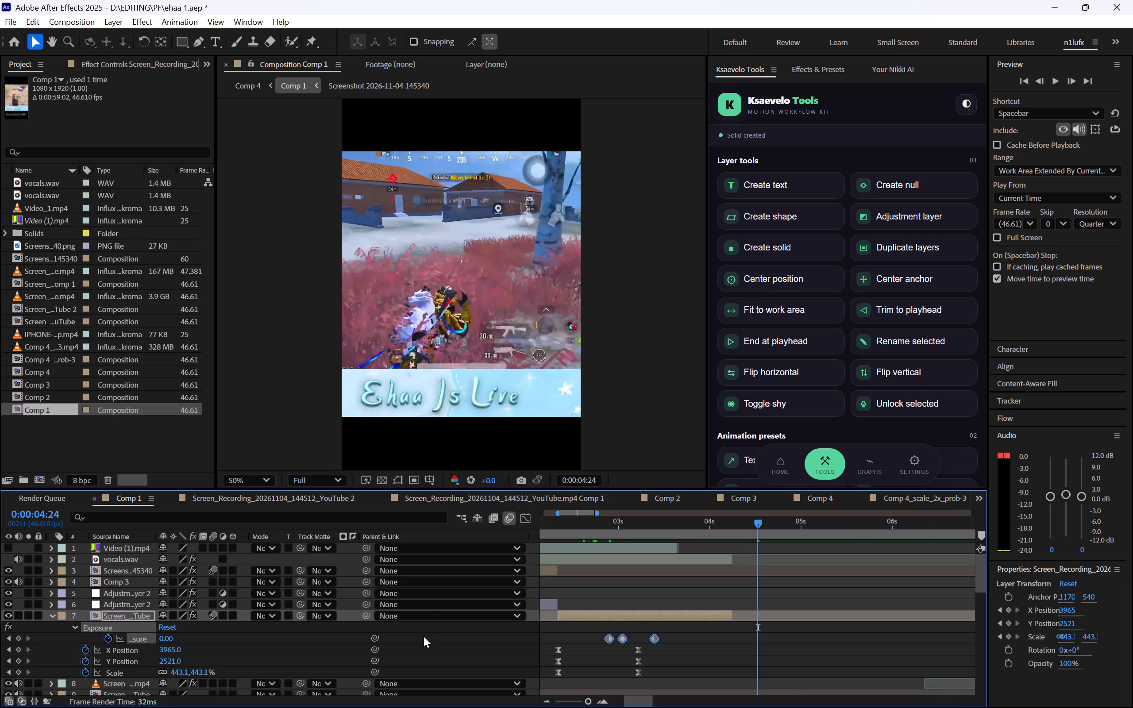
pyautogui.moveTo(570, 521); pyautogui.dragTo(443, 568)
pyautogui.press('space')
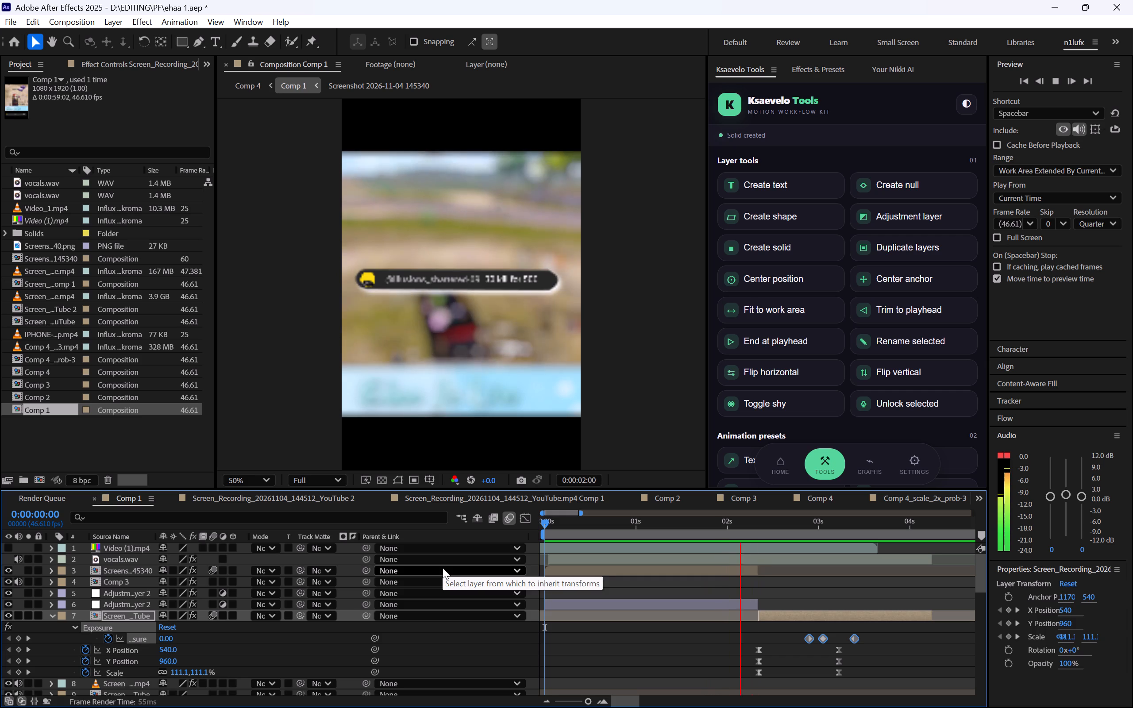
pyautogui.press('space')
pyautogui.press('space')
pyautogui.press('space')
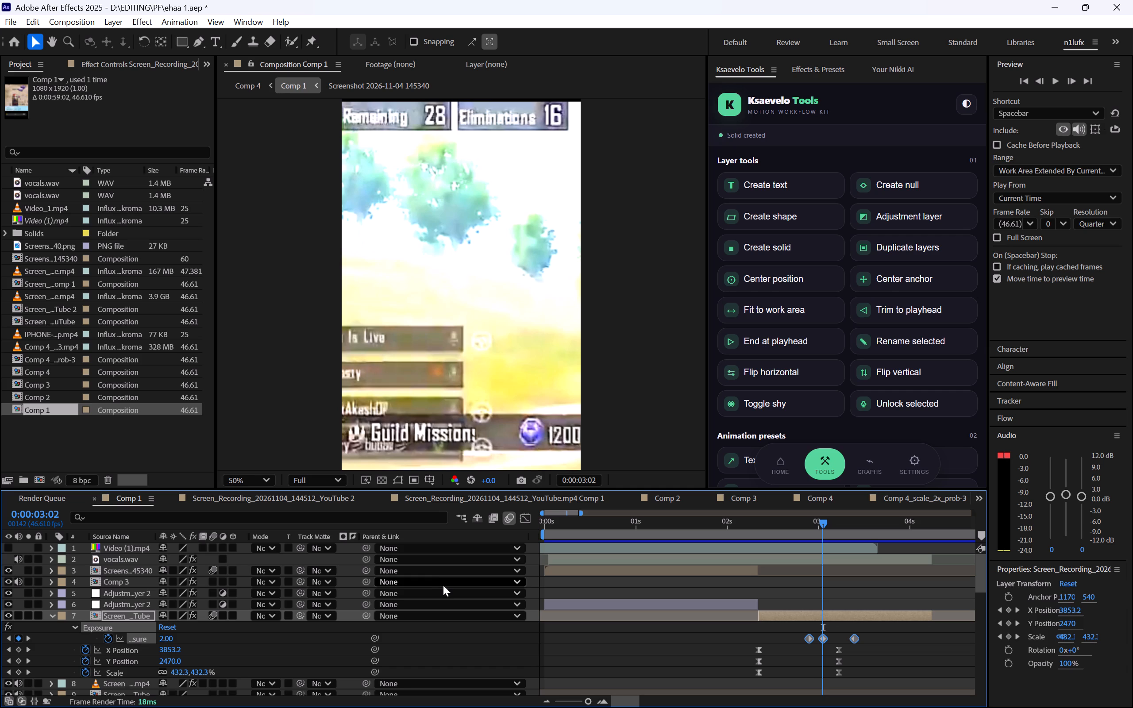
pyautogui.moveTo(567, 530); pyautogui.dragTo(514, 535)
pyautogui.press('space')
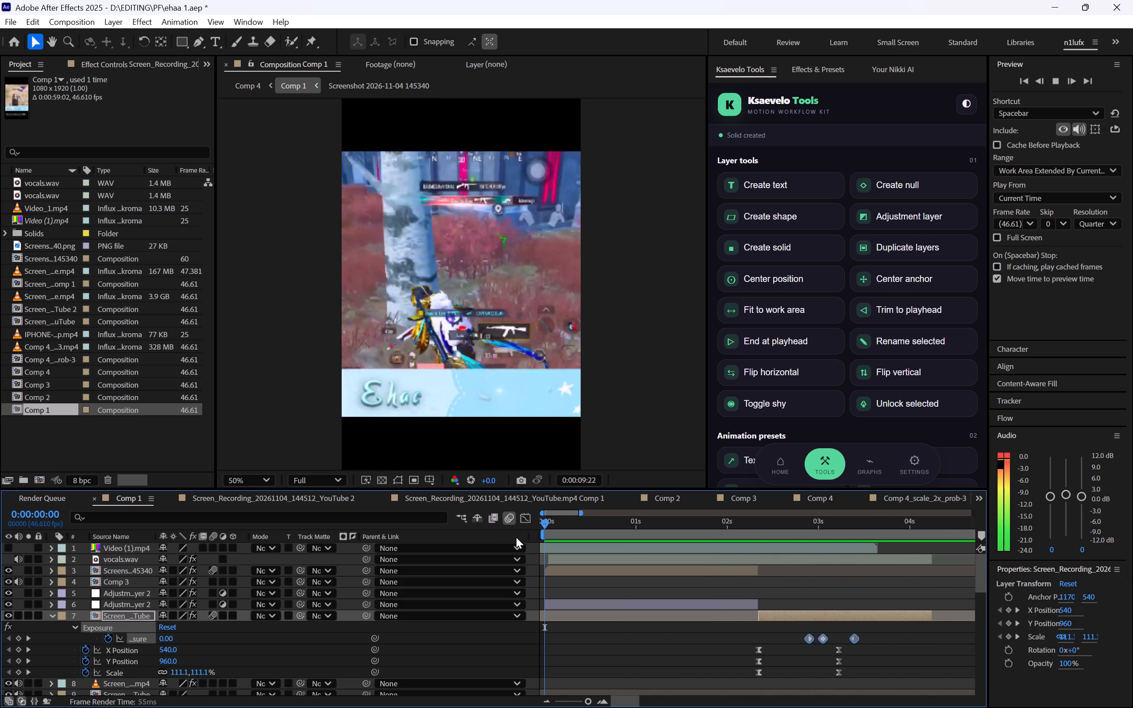
pyautogui.press('space')
pyautogui.press('space')
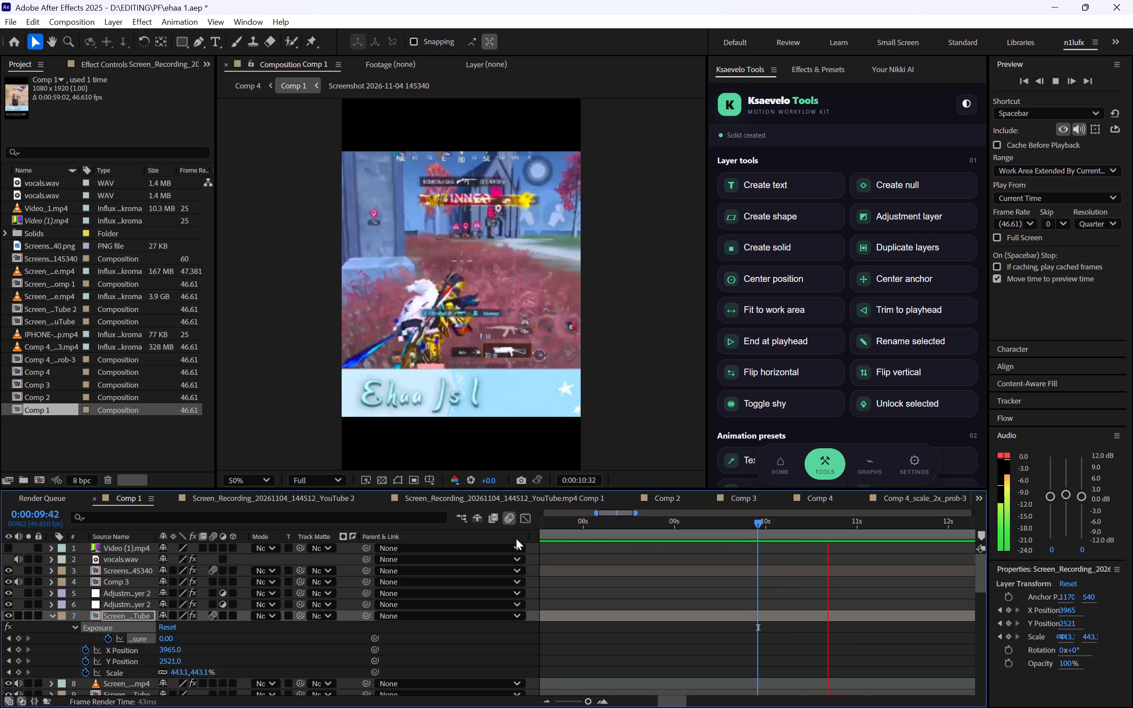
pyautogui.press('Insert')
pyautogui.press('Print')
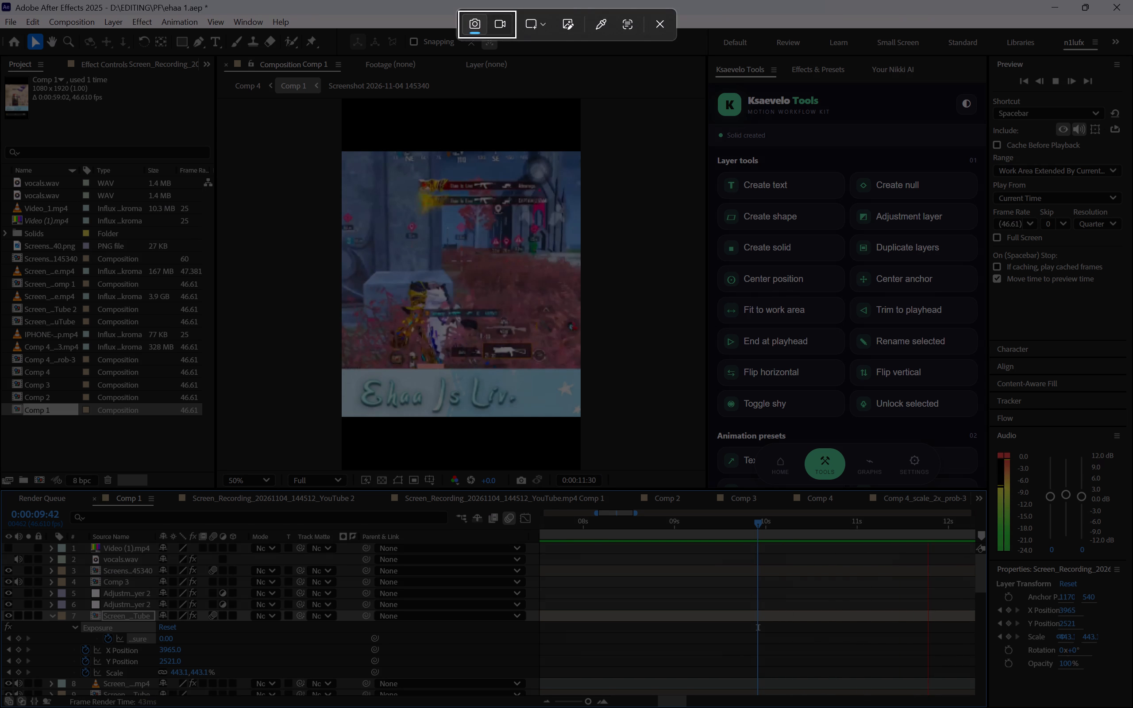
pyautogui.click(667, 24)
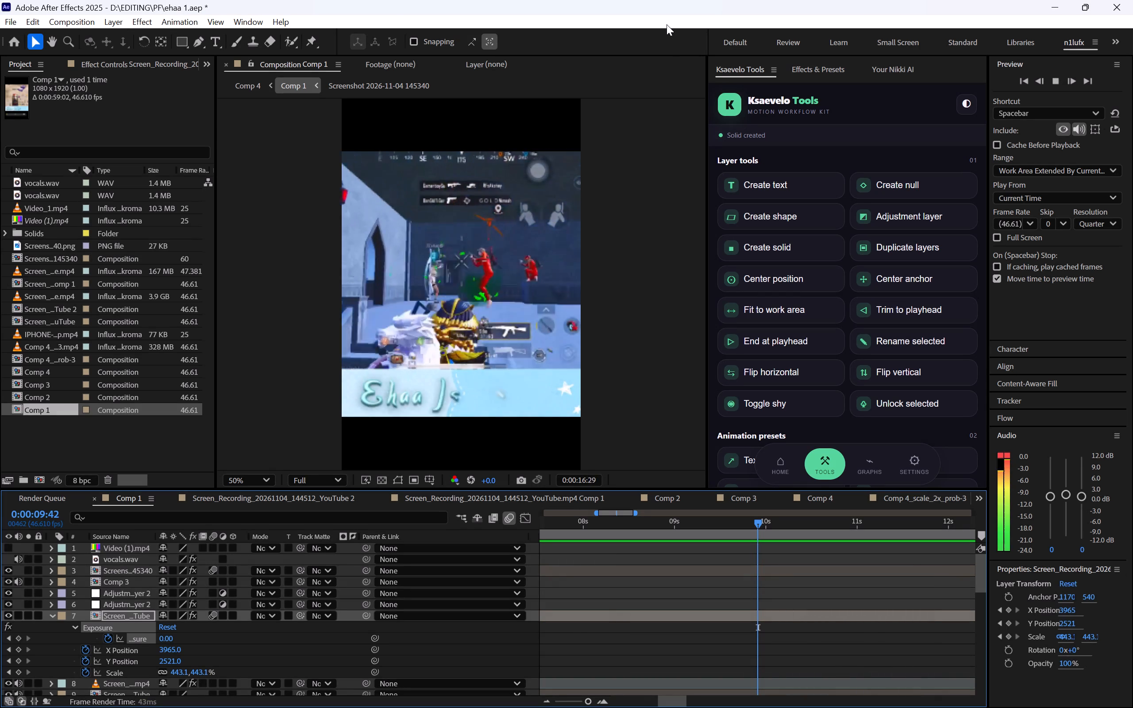
# Replay the opening notification animation from 0:00:00:00 and return the playhead to the start.
pyautogui.scroll(1, 632, 50)
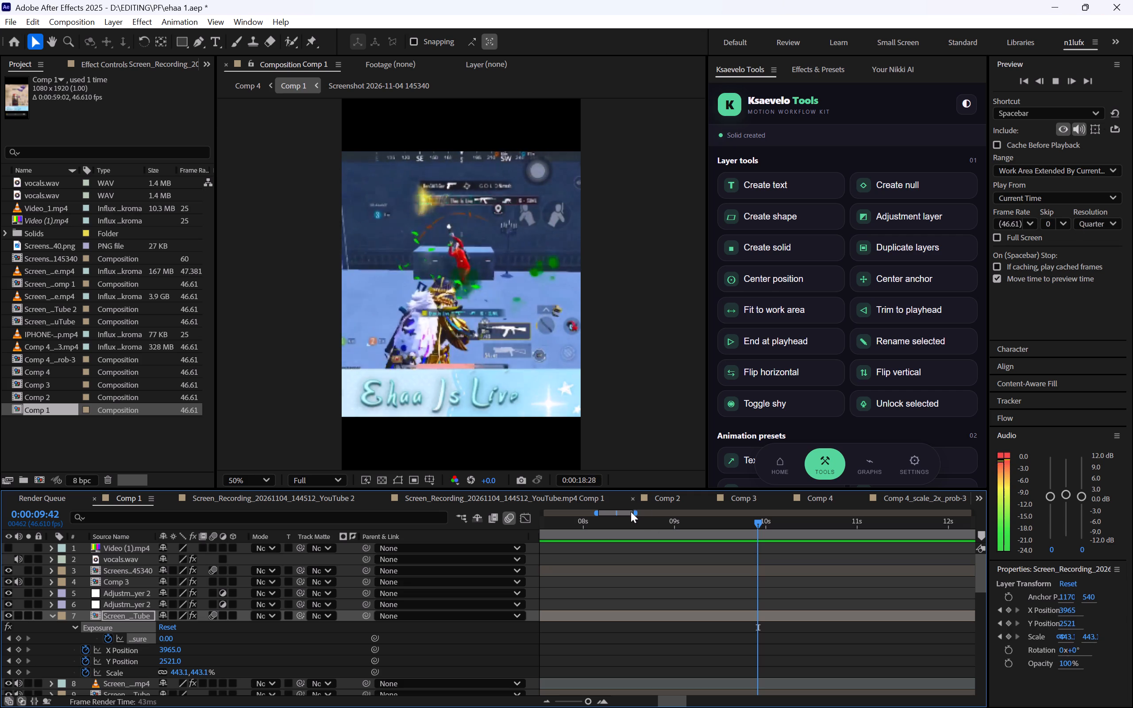
pyautogui.moveTo(595, 527); pyautogui.dragTo(492, 568)
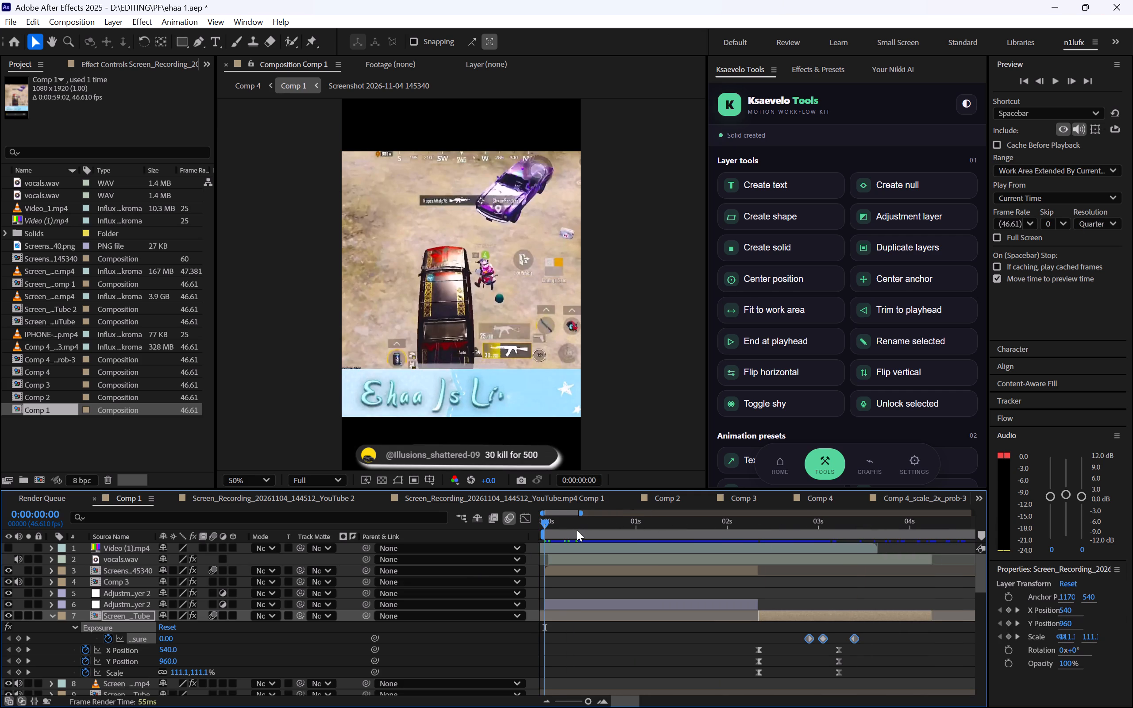
pyautogui.press('space')
pyautogui.press('space')
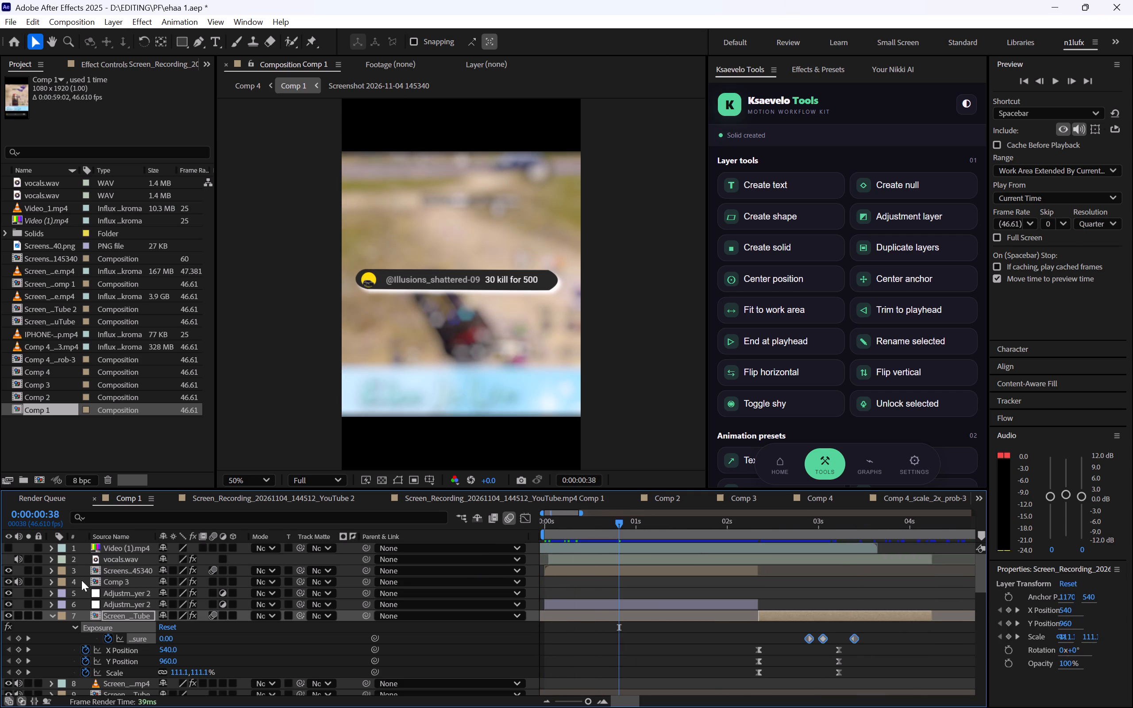
pyautogui.moveTo(579, 533); pyautogui.dragTo(416, 600)
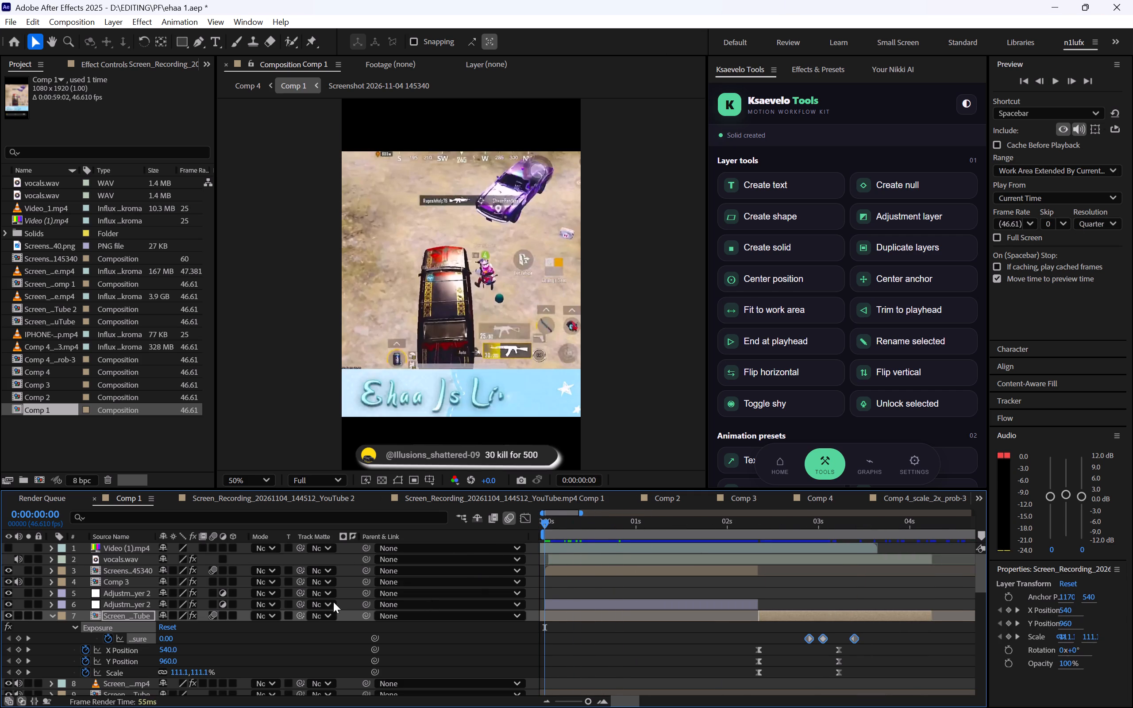
# Set the Y Position of screenshot layer 3 to 1963 at its first keyframe, 0:00:00:09, so the notification starts lower.
pyautogui.scroll(-1, 250, 632)
pyautogui.scroll(-3, 291, 631)
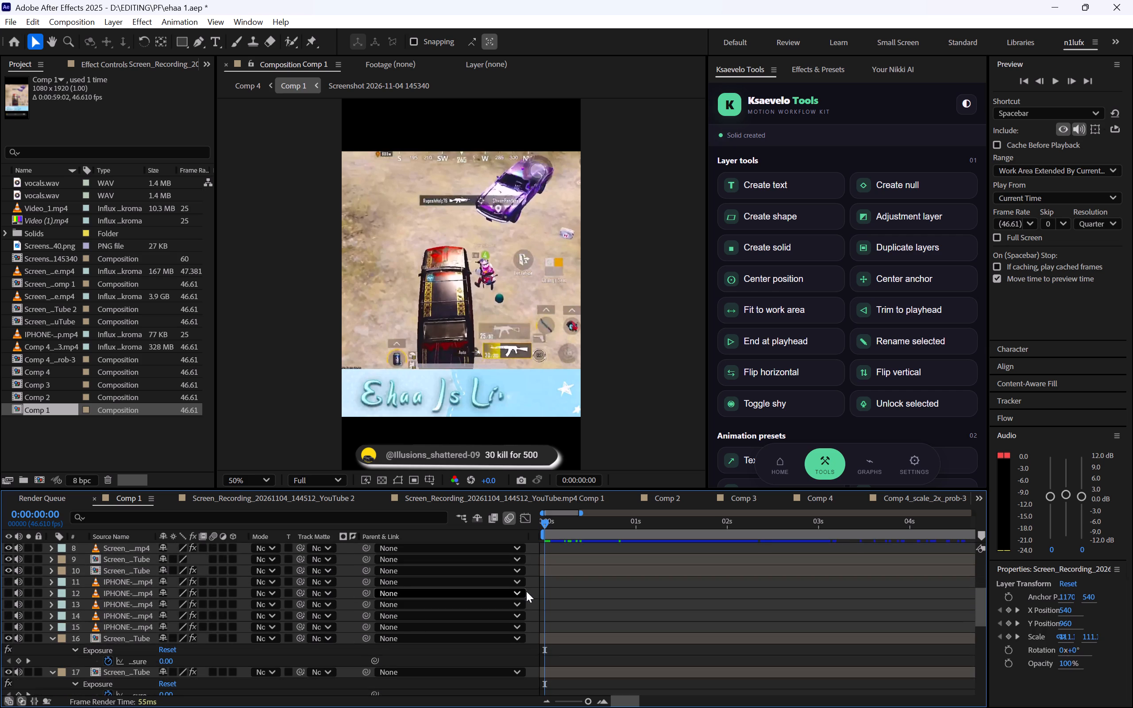
pyautogui.scroll(-5, 526, 592)
pyautogui.scroll(13, 528, 595)
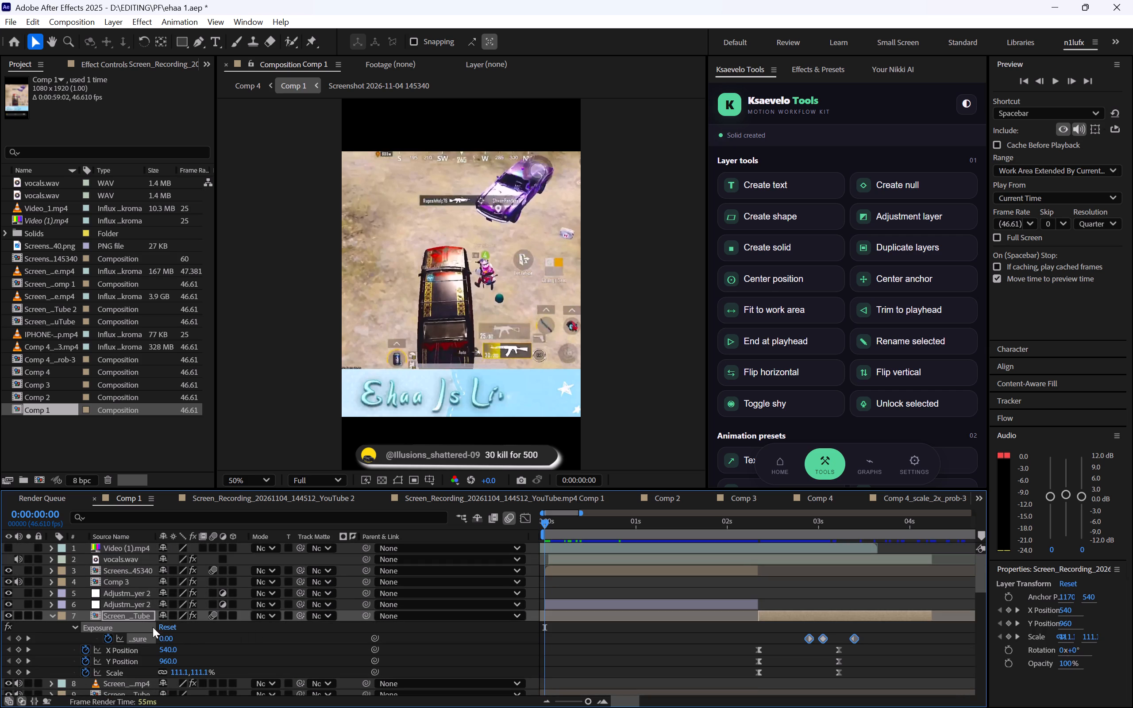
pyautogui.click(114, 577)
pyautogui.click(117, 576)
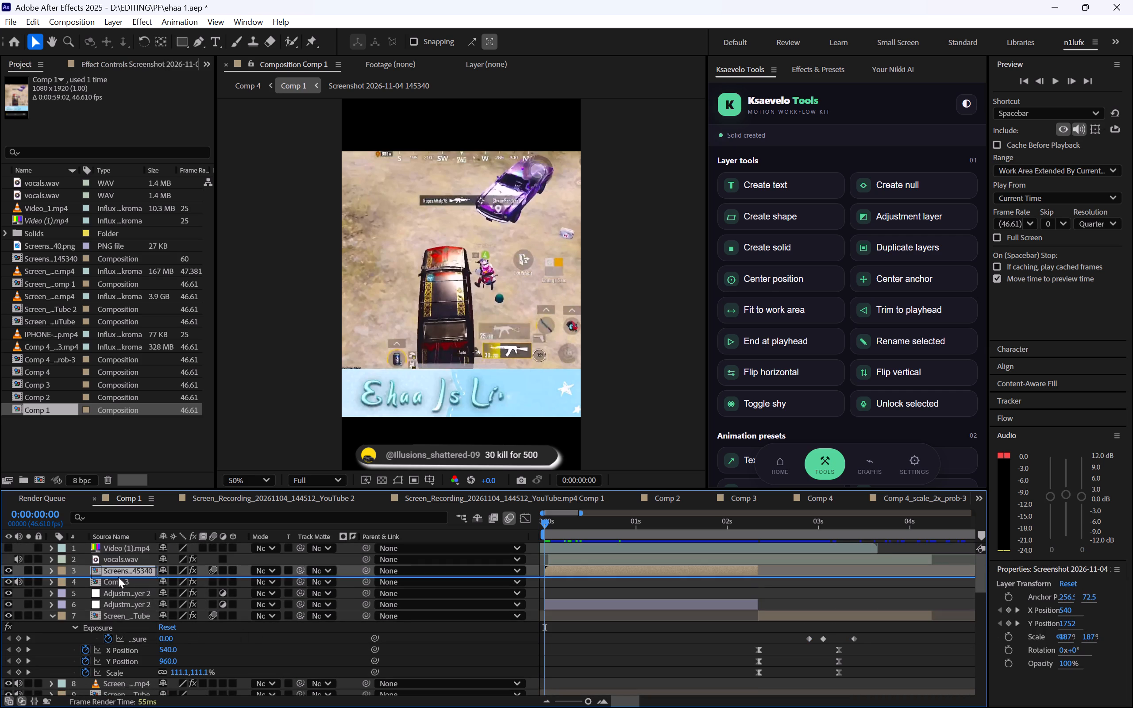
pyautogui.press('p')
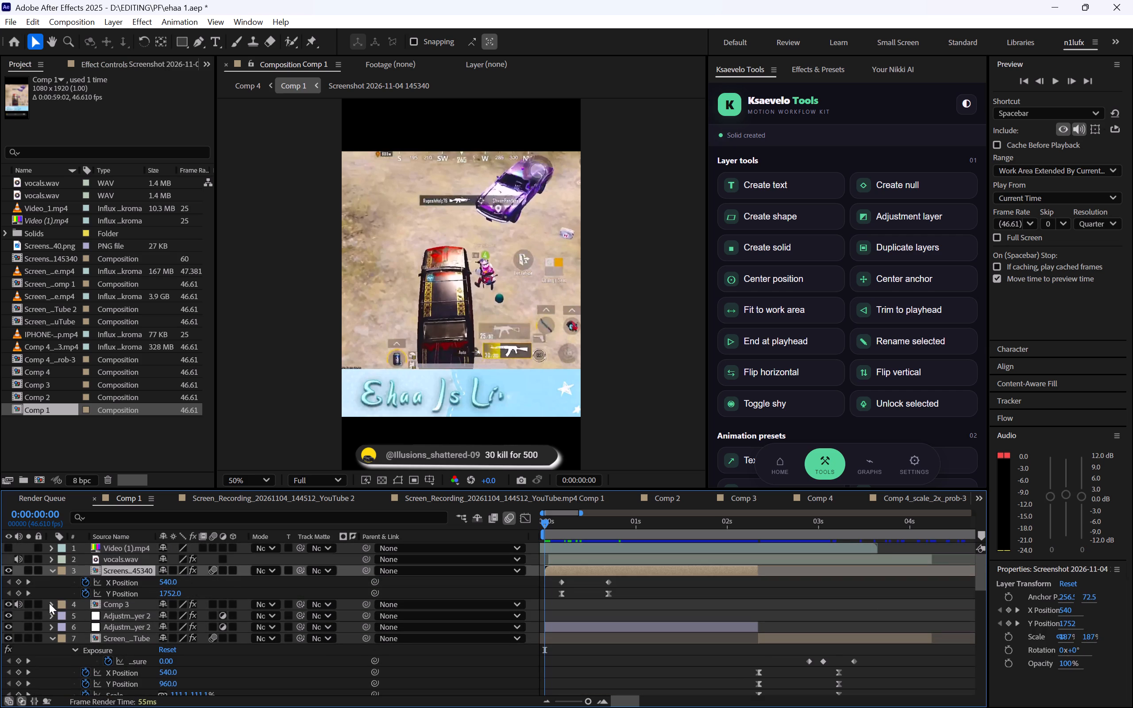
pyautogui.click(23, 592)
pyautogui.click(28, 593)
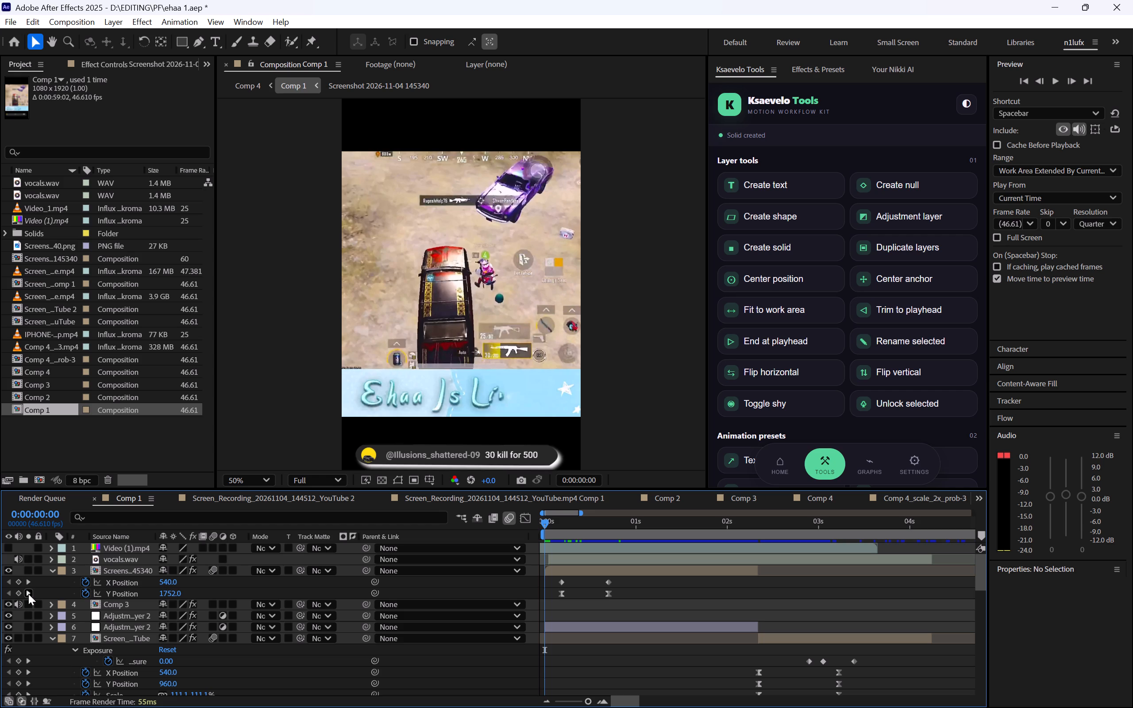
pyautogui.moveTo(166, 598); pyautogui.dragTo(192, 596)
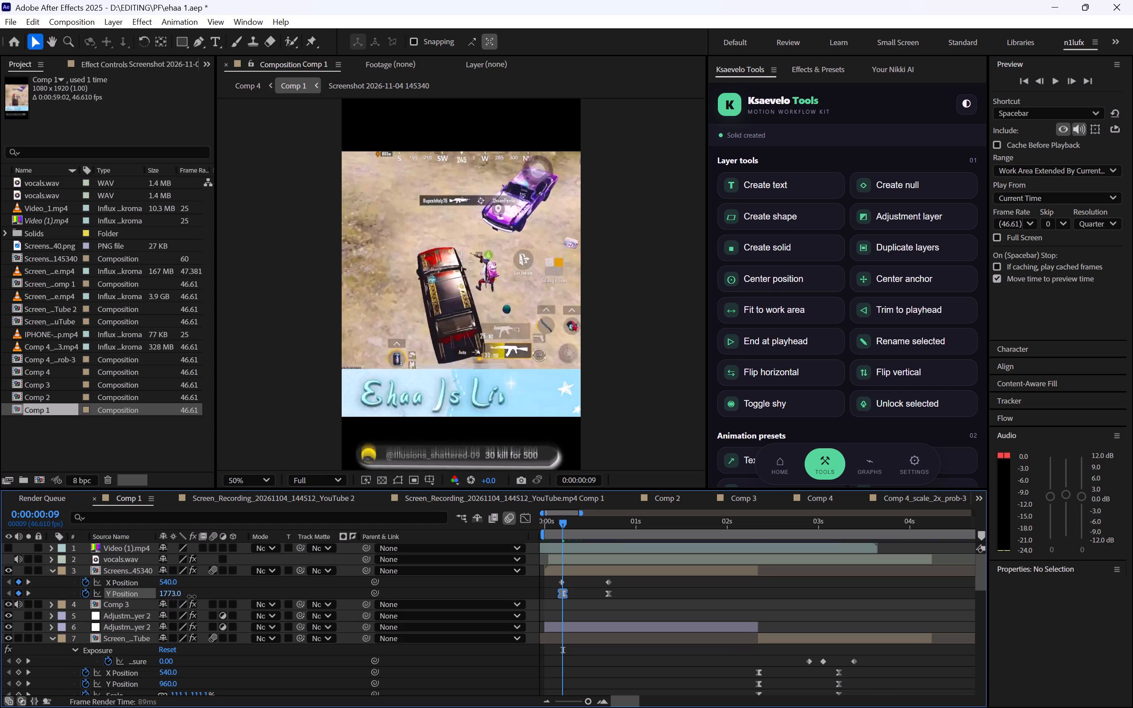
pyautogui.moveTo(192, 596); pyautogui.dragTo(289, 583)
# Preview the notification's adjusted entrance from 0:00:00:00.
pyautogui.press('space')
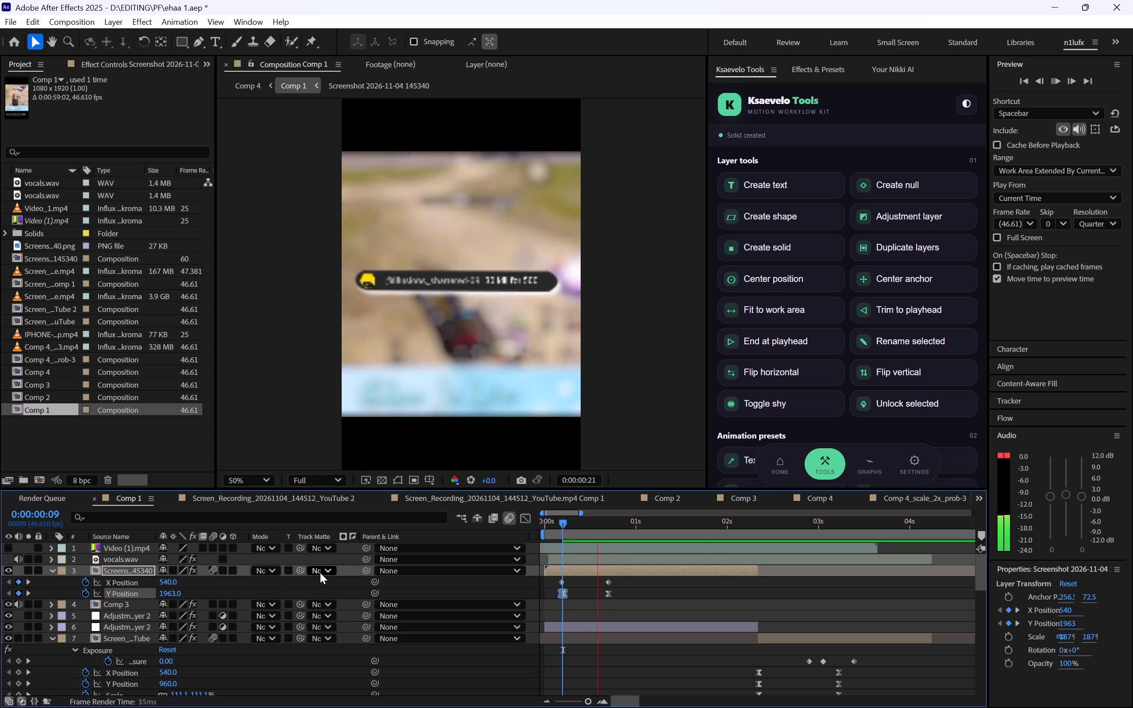
pyautogui.moveTo(558, 523); pyautogui.dragTo(516, 535)
pyautogui.press('space')
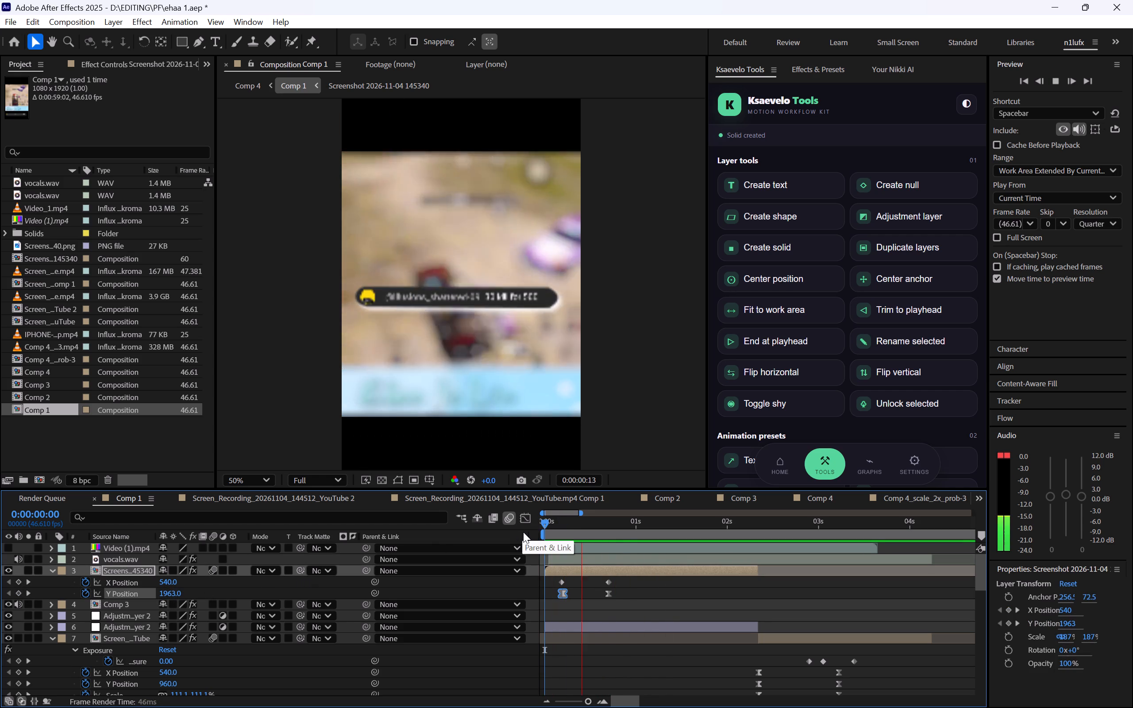
pyautogui.press('space')
# Switch to Google Chrome, choose a browser profile and open YouTube.
pyautogui.hotkey('alt', 'Tab')
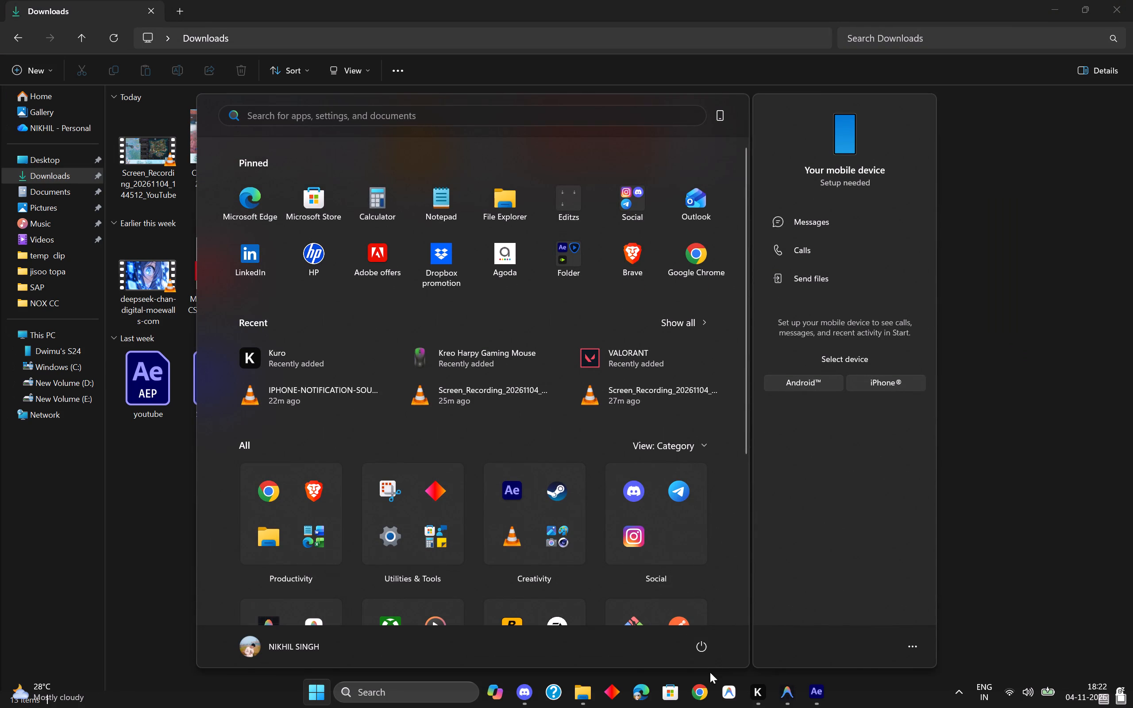
pyautogui.click(697, 696)
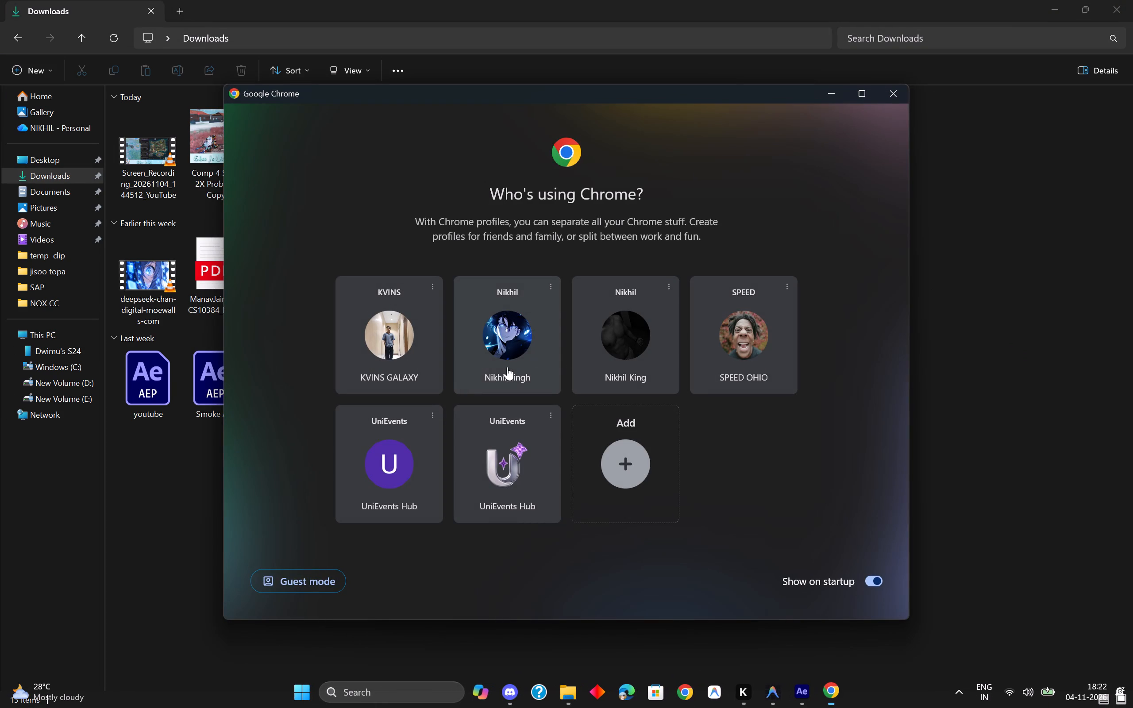
pyautogui.click(397, 379)
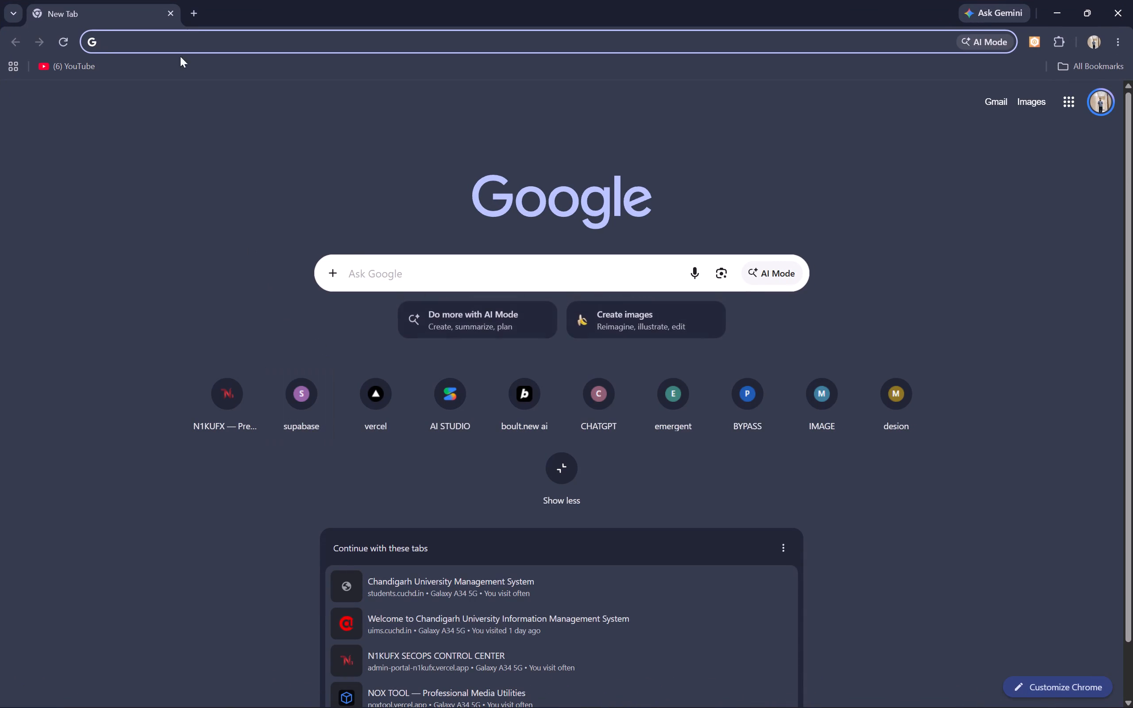
pyautogui.click(86, 59)
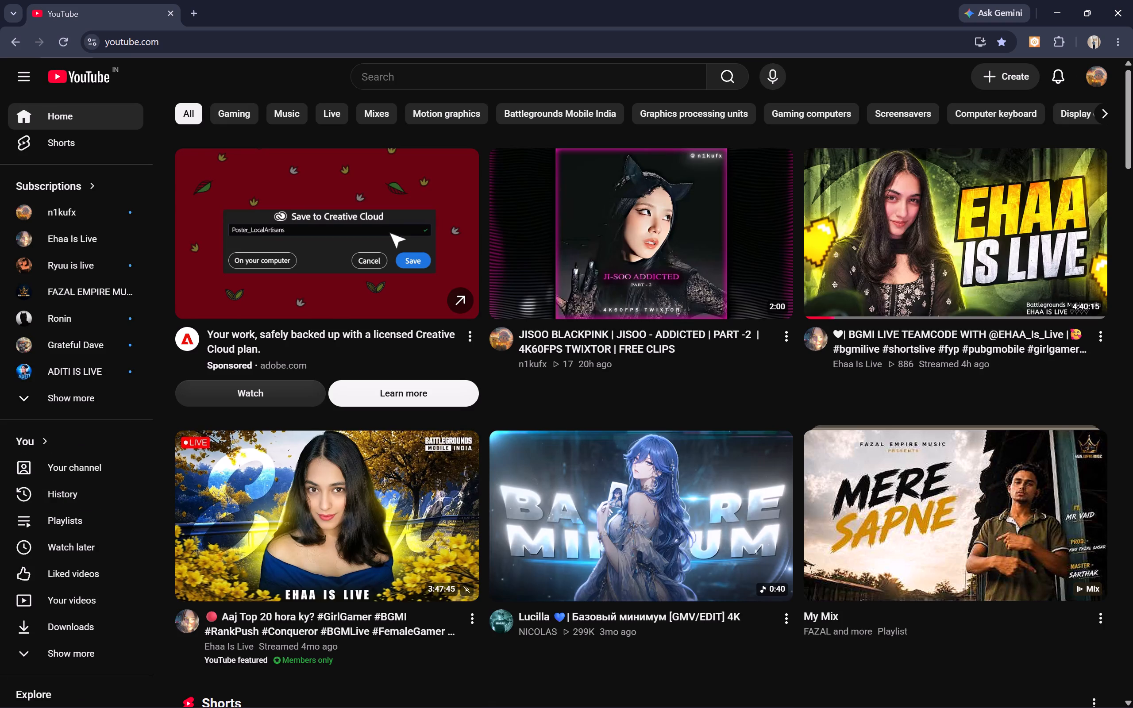
# Search YouTube for "anime girl speak png".
pyautogui.click(489, 76)
pyautogui.write('anime girl sep')
pyautogui.press('BackSpace')
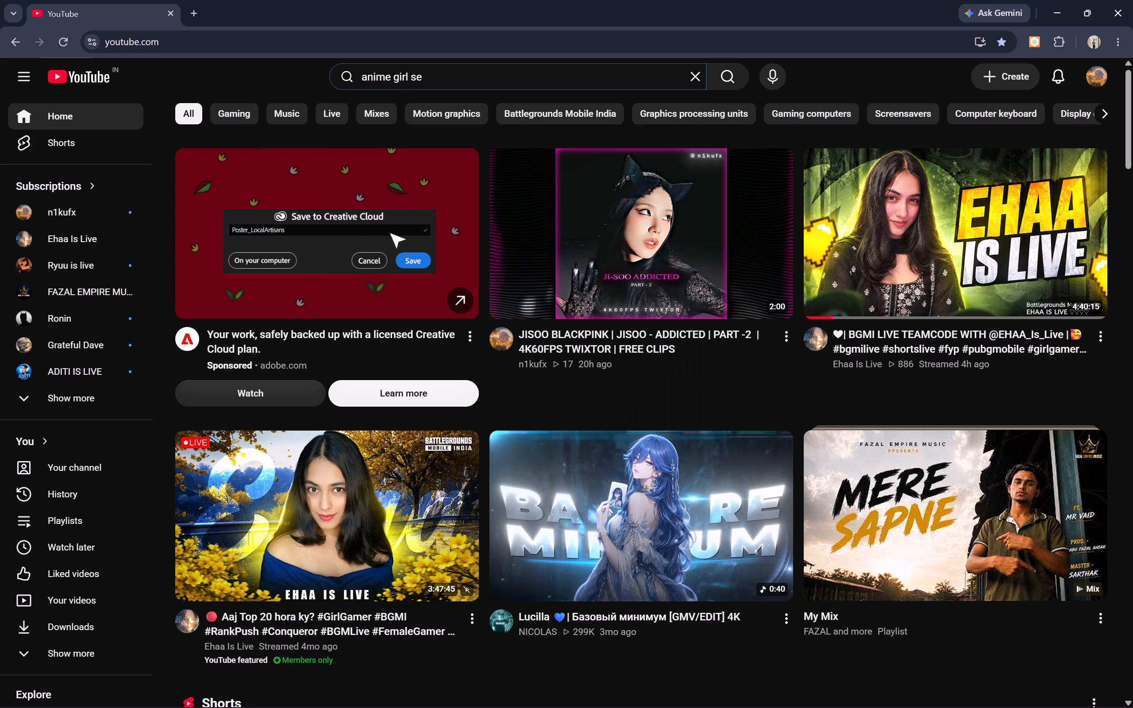
pyautogui.write('eak')
pyautogui.press('space')
pyautogui.press('BackSpace')
pyautogui.press('BackSpace')
pyautogui.press('BackSpace')
pyautogui.press('BackSpace')
pyautogui.press('BackSpace')
pyautogui.write('peak p')
pyautogui.write('ng')
pyautogui.press('Return')
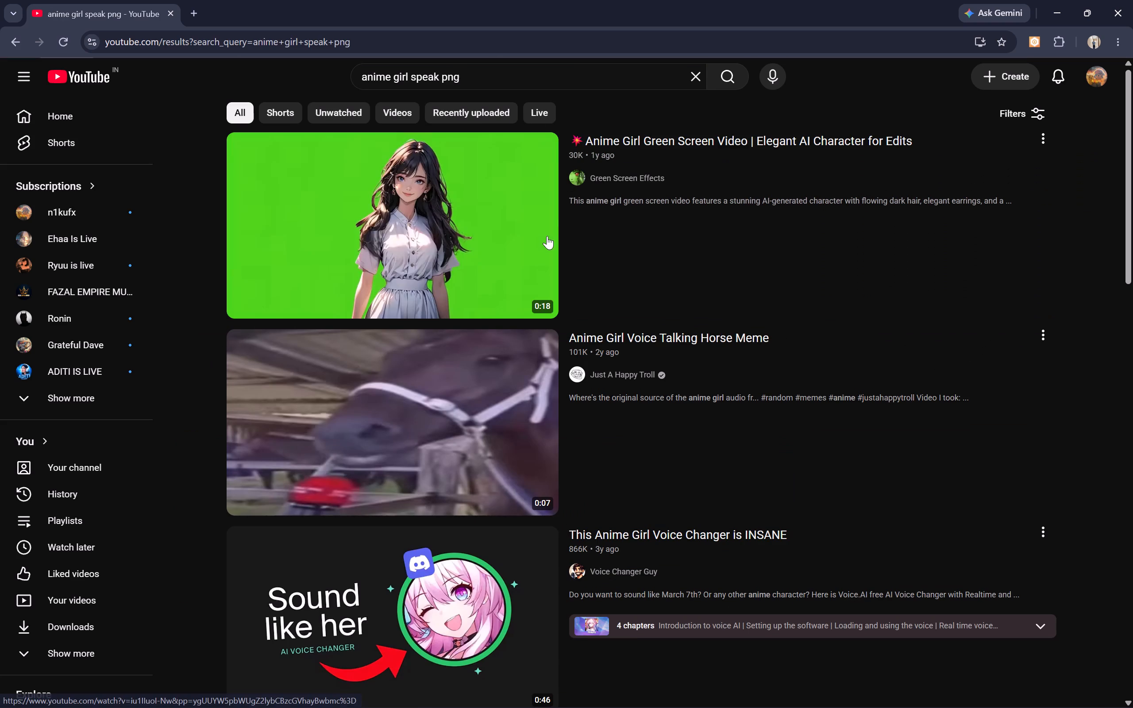
# Browse the results, open the video "This Anime Girl Voice Changer is INSANE" and pause it at 0:03.
pyautogui.scroll(-4, 555, 206)
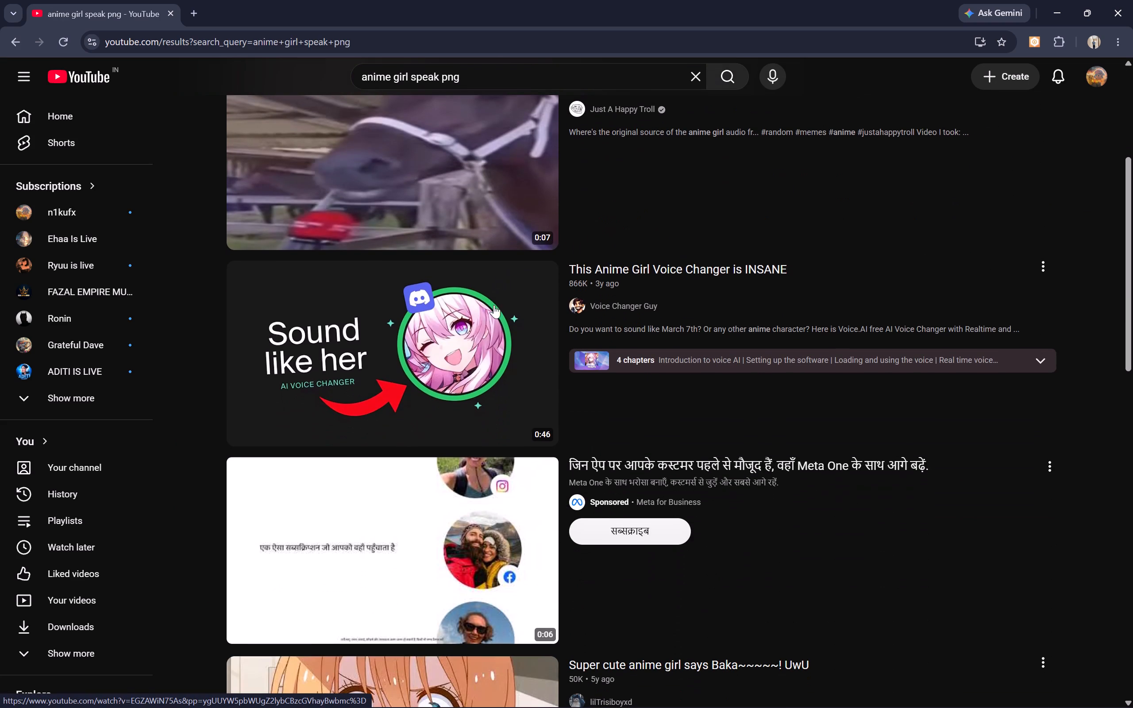
pyautogui.click(548, 277)
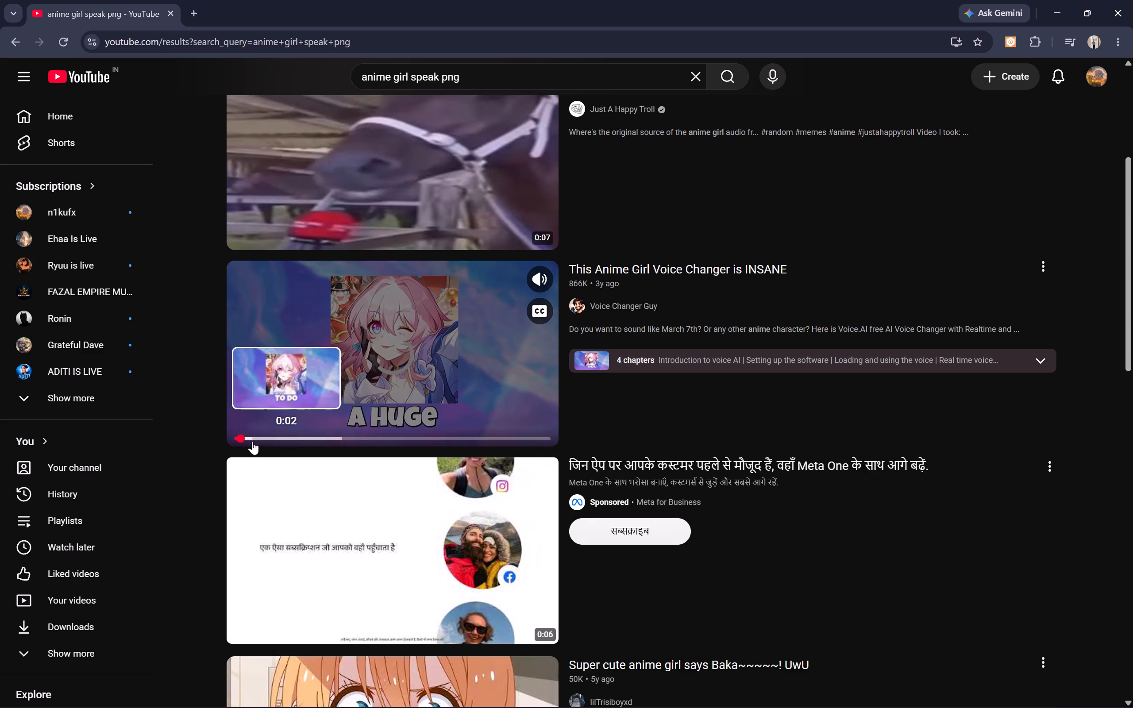
pyautogui.click(258, 441)
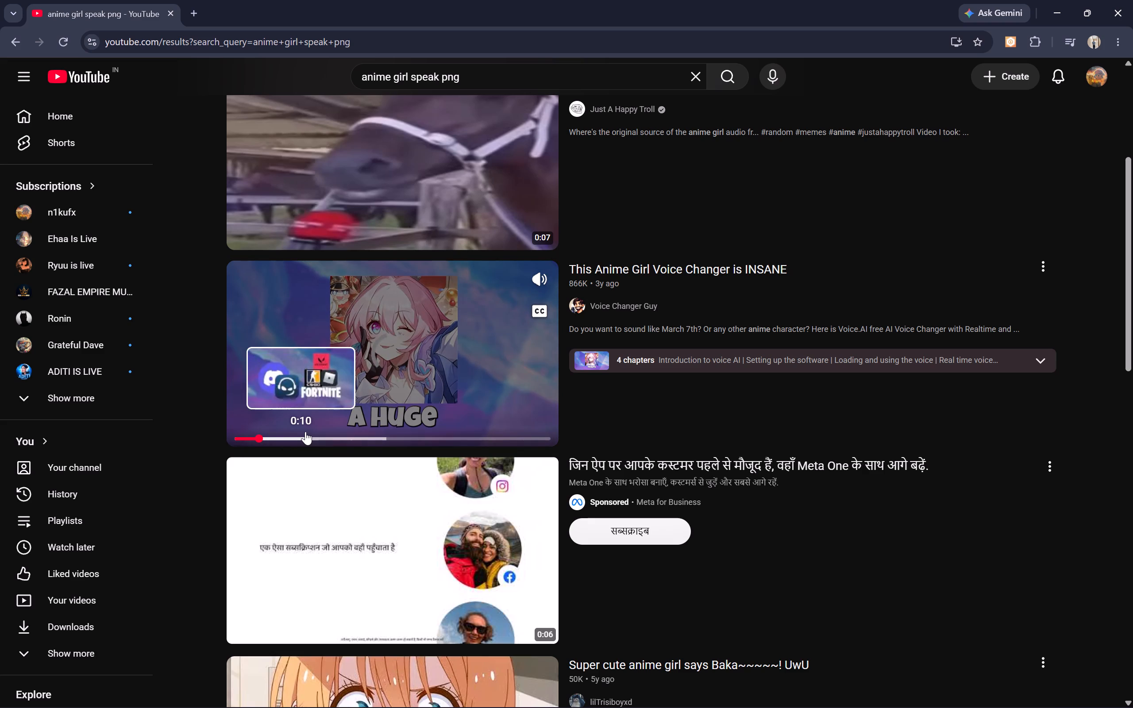
pyautogui.scroll(-4, 378, 405)
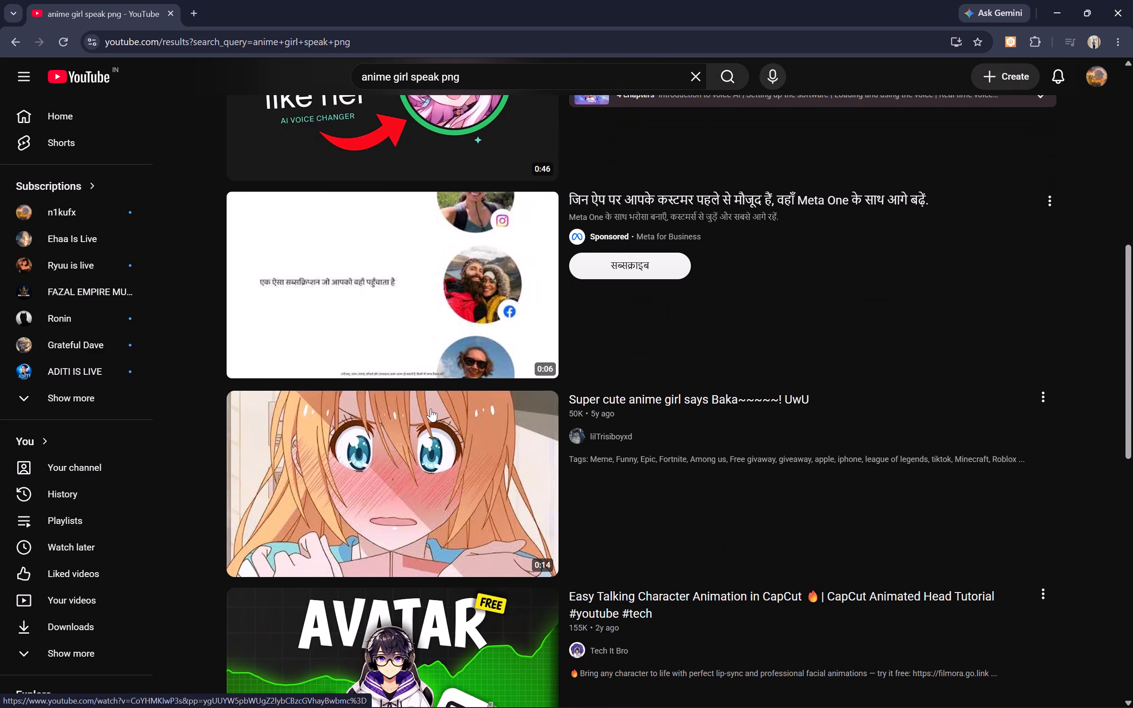
pyautogui.scroll(4, 435, 412)
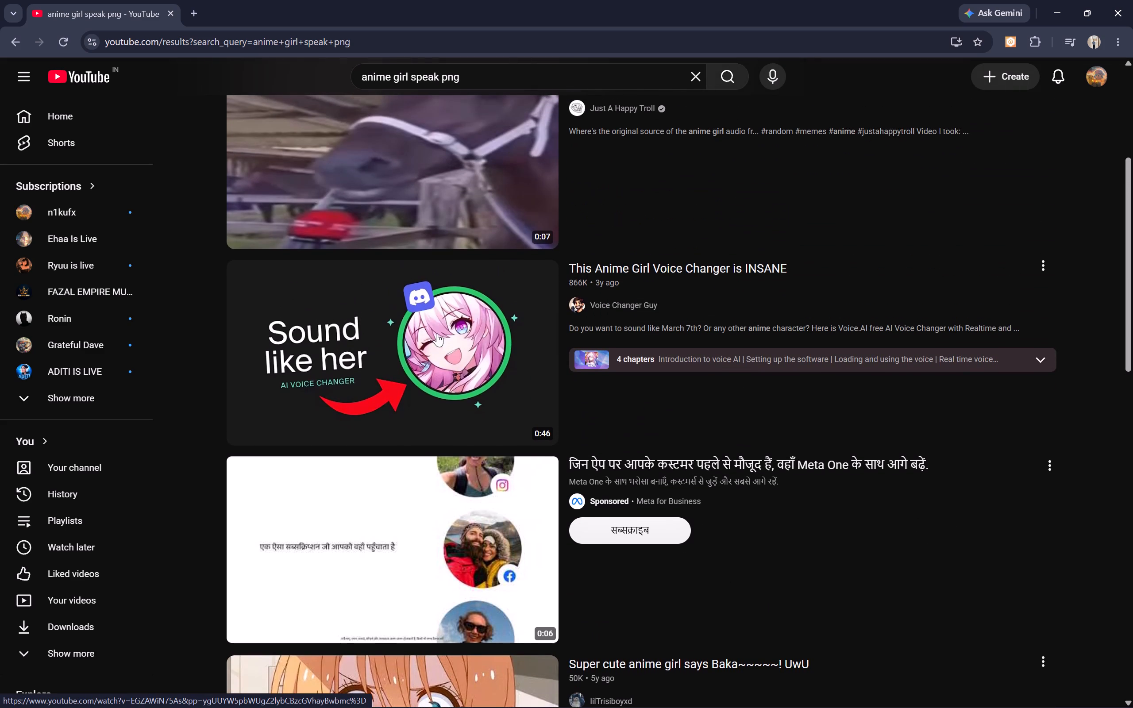
pyautogui.click(456, 339)
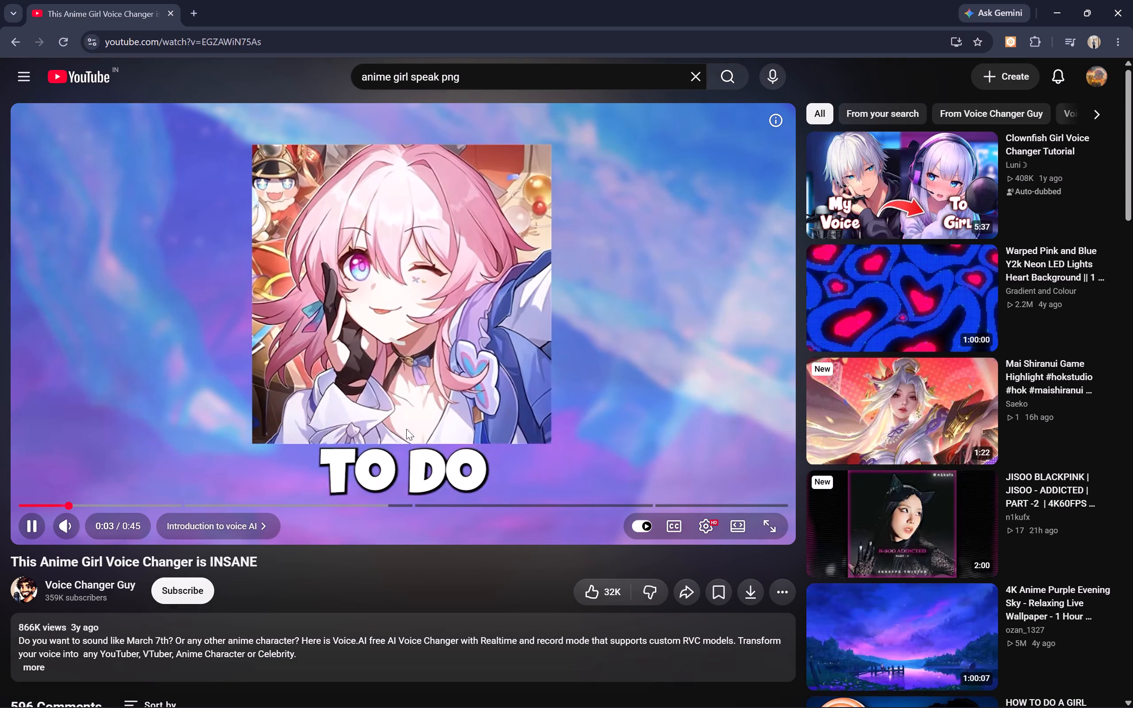
pyautogui.click(475, 367)
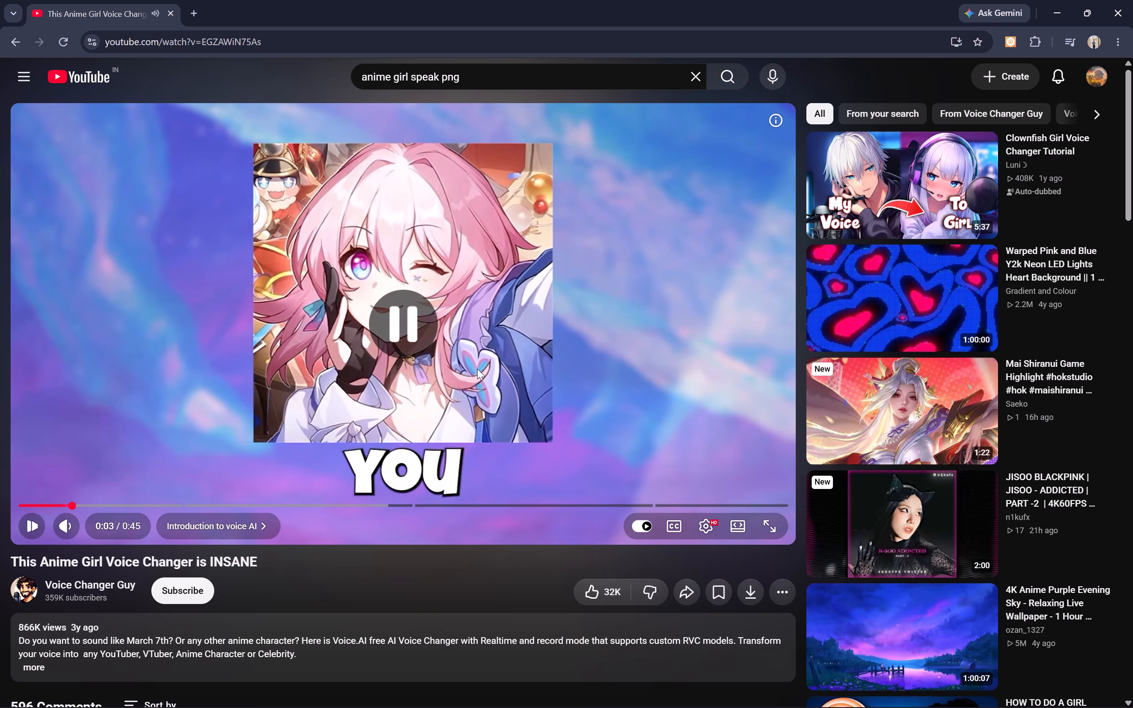
# Pause the video at 0:05 with the girl's mouth open and capture a screenshot of the square anime girl picture.
pyautogui.click(477, 369)
pyautogui.click(478, 371)
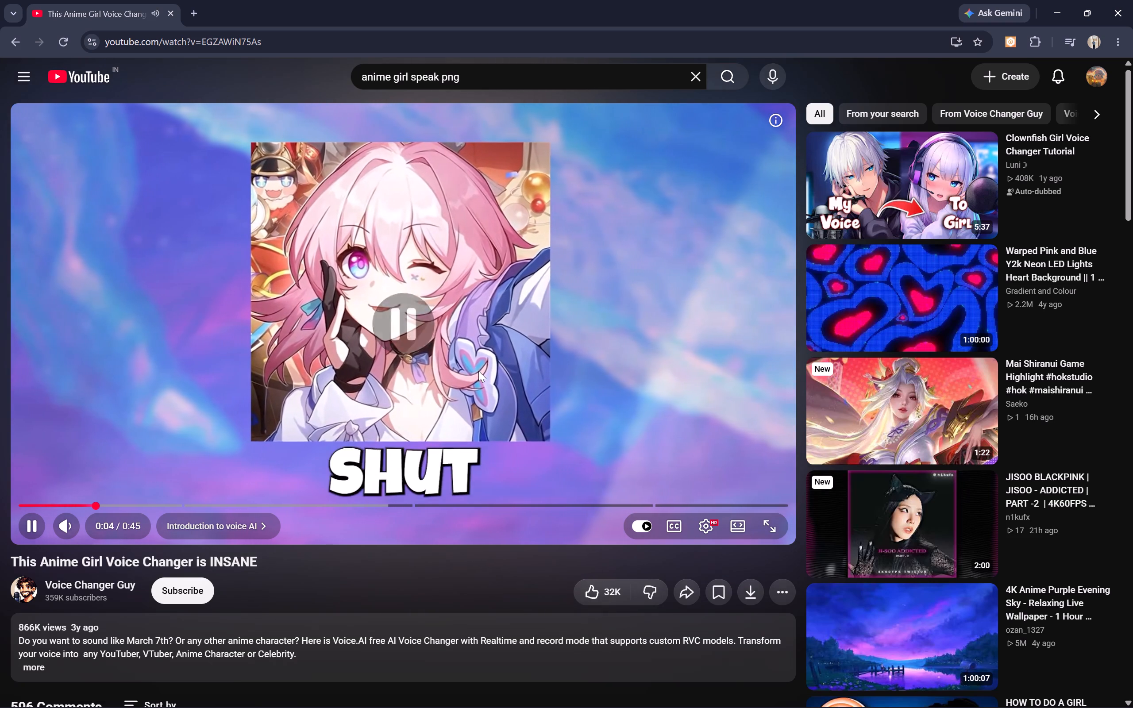
pyautogui.click(478, 371)
pyautogui.click(478, 371)
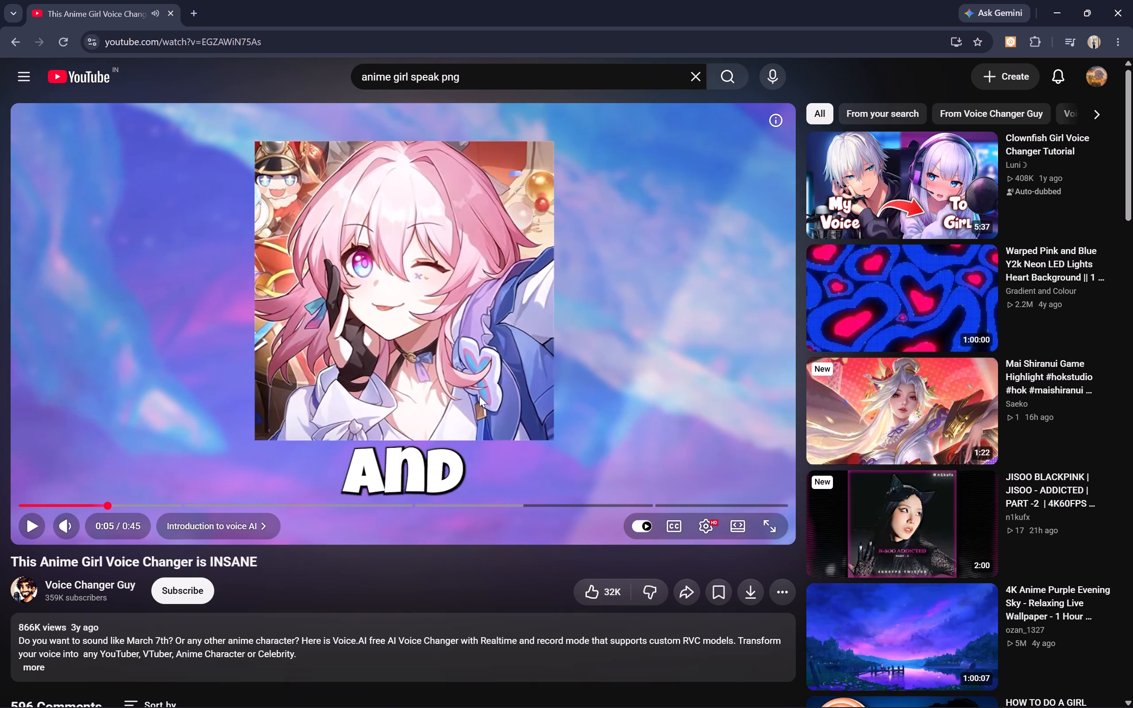
pyautogui.press('shift+super+s')
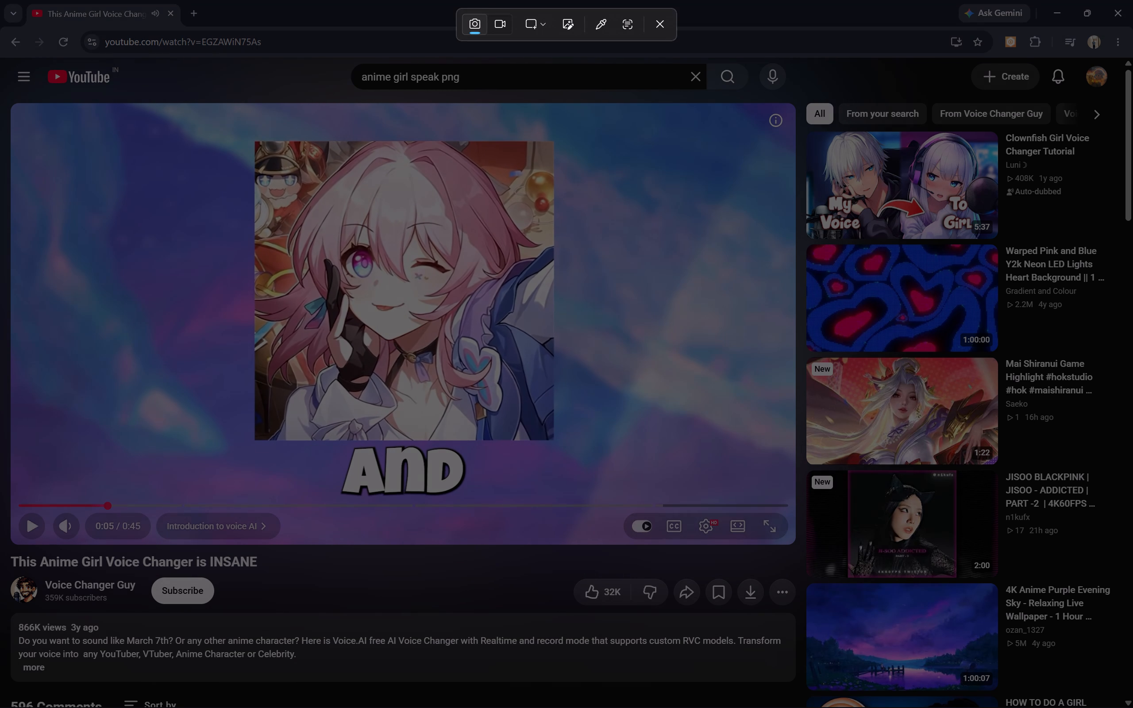
pyautogui.moveTo(255, 142); pyautogui.dragTo(546, 438)
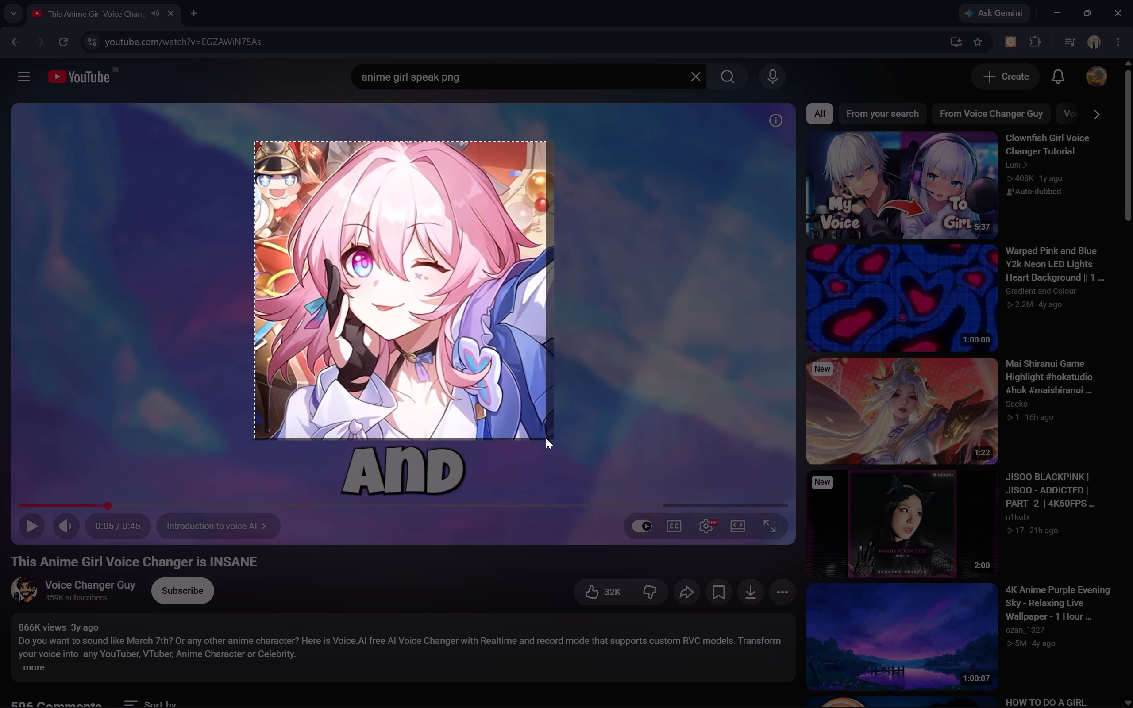
pyautogui.moveTo(546, 438); pyautogui.dragTo(552, 440)
pyautogui.hotkey('alt', 'Tab')
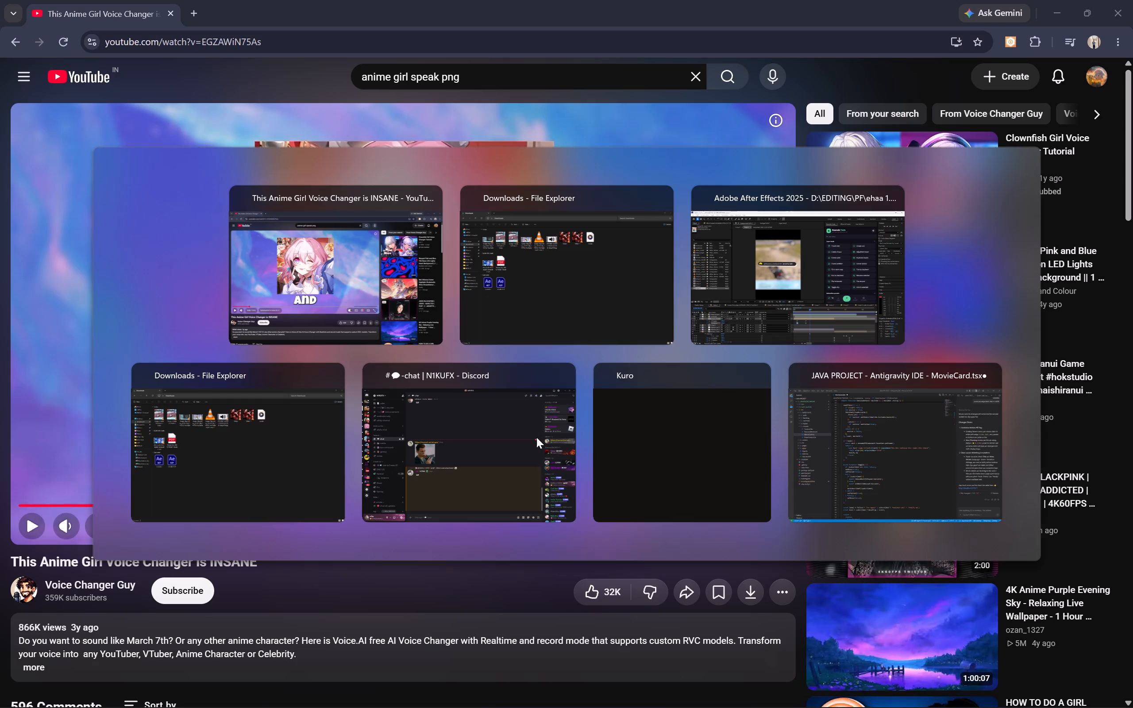
pyautogui.hotkey('alt', 'Tab')
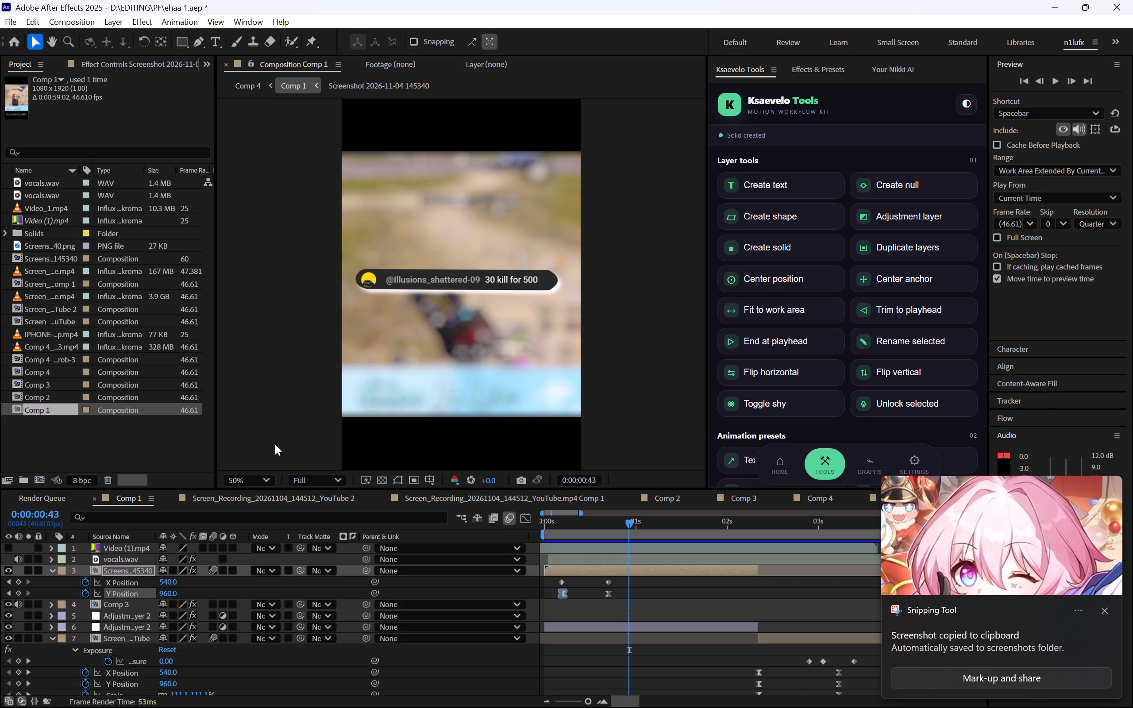
pyautogui.click(121, 427)
pyautogui.moveTo(124, 428); pyautogui.dragTo(128, 428)
pyautogui.doubleClick(128, 428)
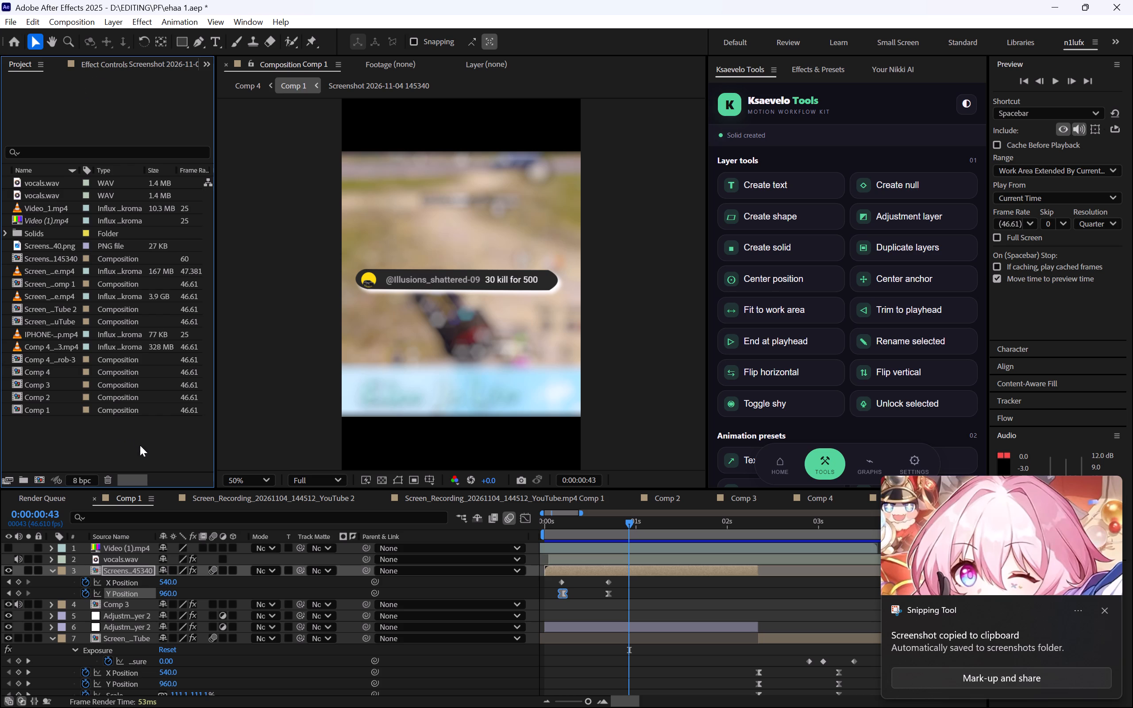
pyautogui.doubleClick(116, 459)
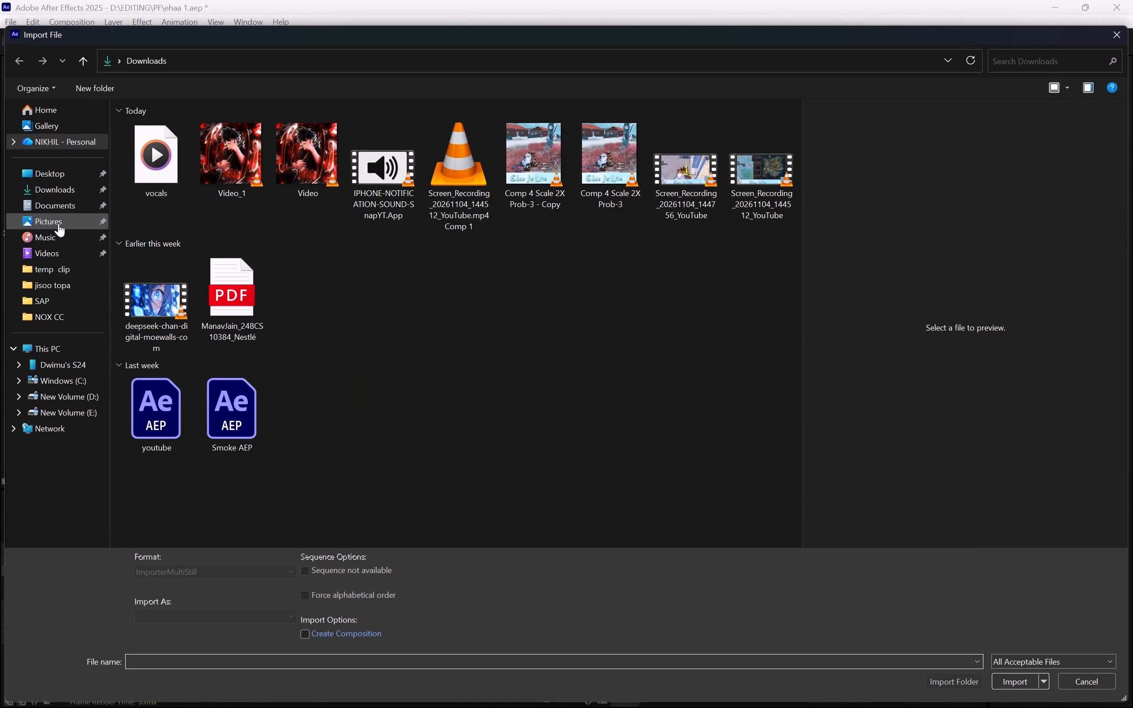
pyautogui.click(60, 220)
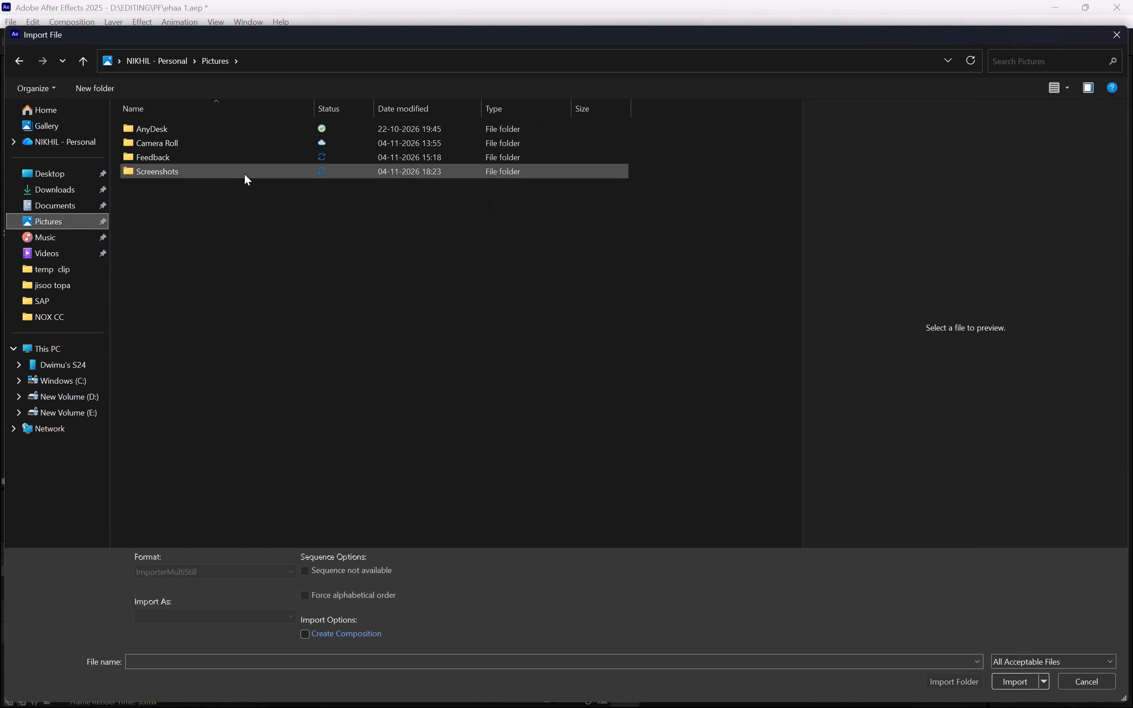
pyautogui.click(244, 175)
pyautogui.click(247, 176)
pyautogui.doubleClick(245, 176)
pyautogui.scroll(-8, 314, 215)
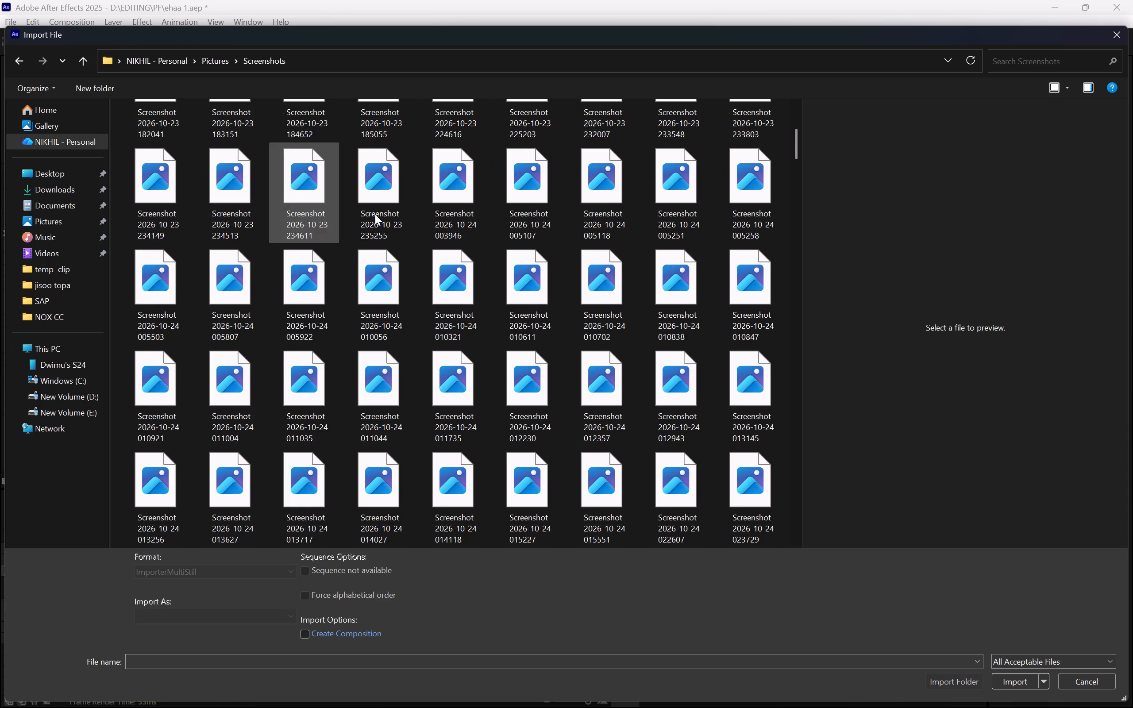
pyautogui.moveTo(797, 204); pyautogui.dragTo(805, 464)
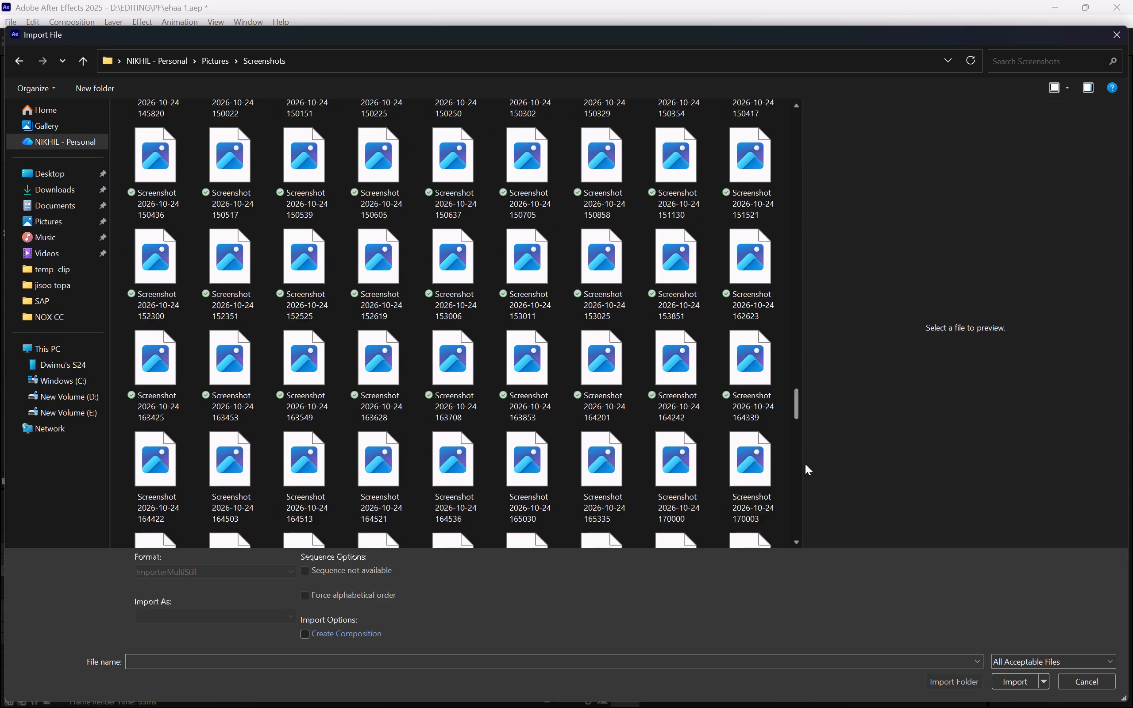
pyautogui.moveTo(805, 464); pyautogui.dragTo(777, 514)
pyautogui.click(665, 523)
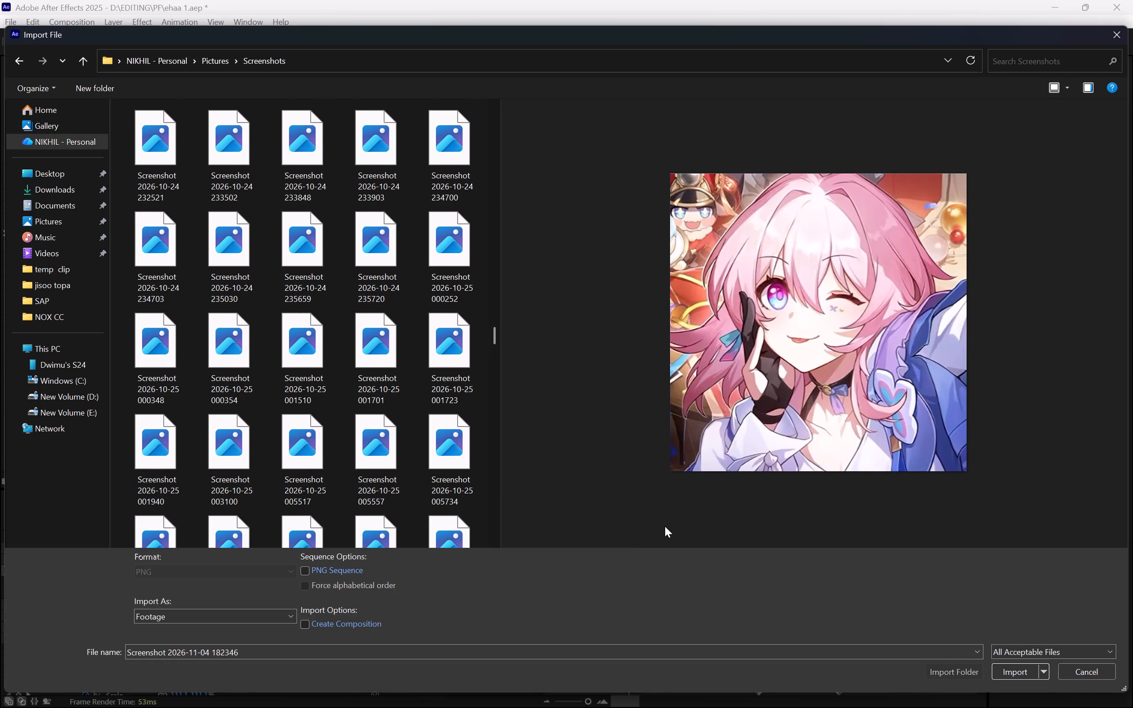
pyautogui.press('Return')
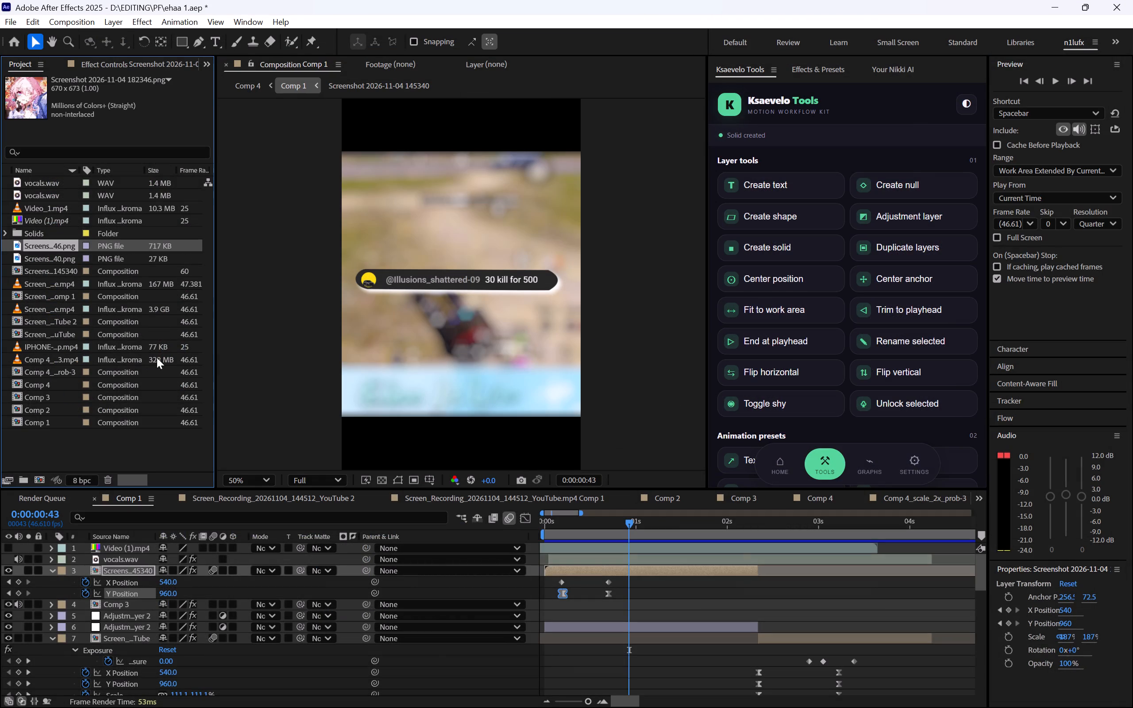
# Save the project ehaa 1.aep.
pyautogui.hotkey('alt', 'Tab')
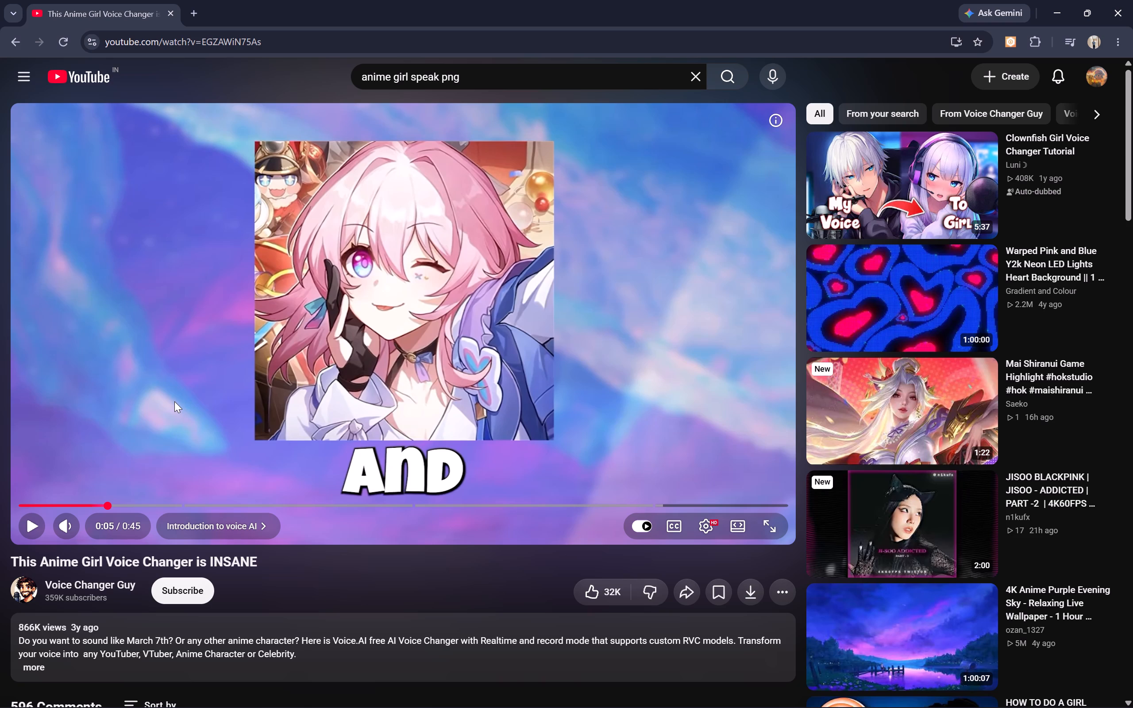
pyautogui.hotkey('alt', 'Tab')
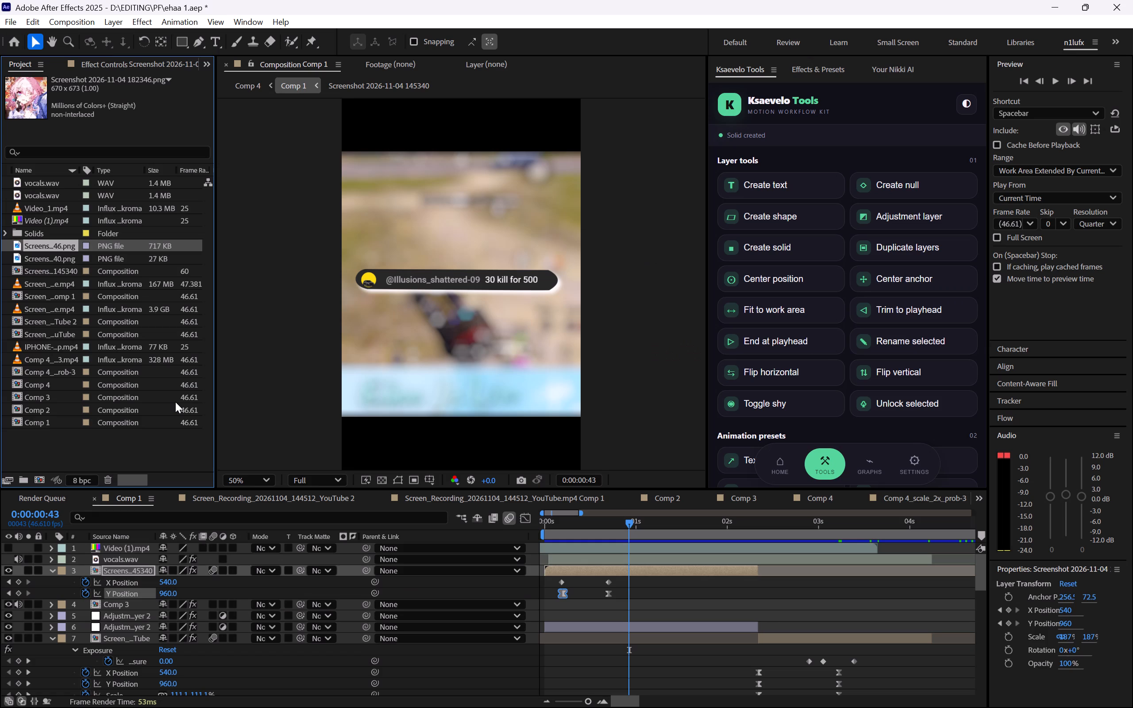
pyautogui.hotkey('ctrl', 's')
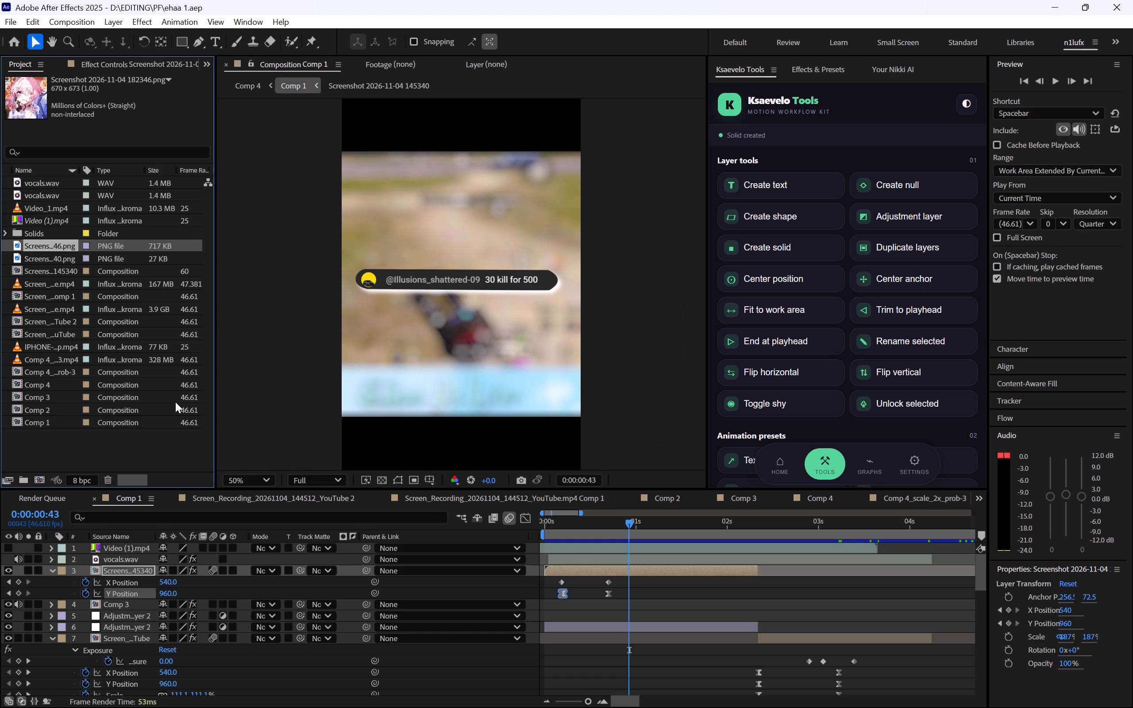
# Close After Effects.
pyautogui.hotkey('alt', 'F4')
pyautogui.hotkey('alt', 'F4')
pyautogui.hotkey('alt', 'F4')
pyautogui.hotkey('alt', 'space')
pyautogui.hotkey('alt', 'F4')
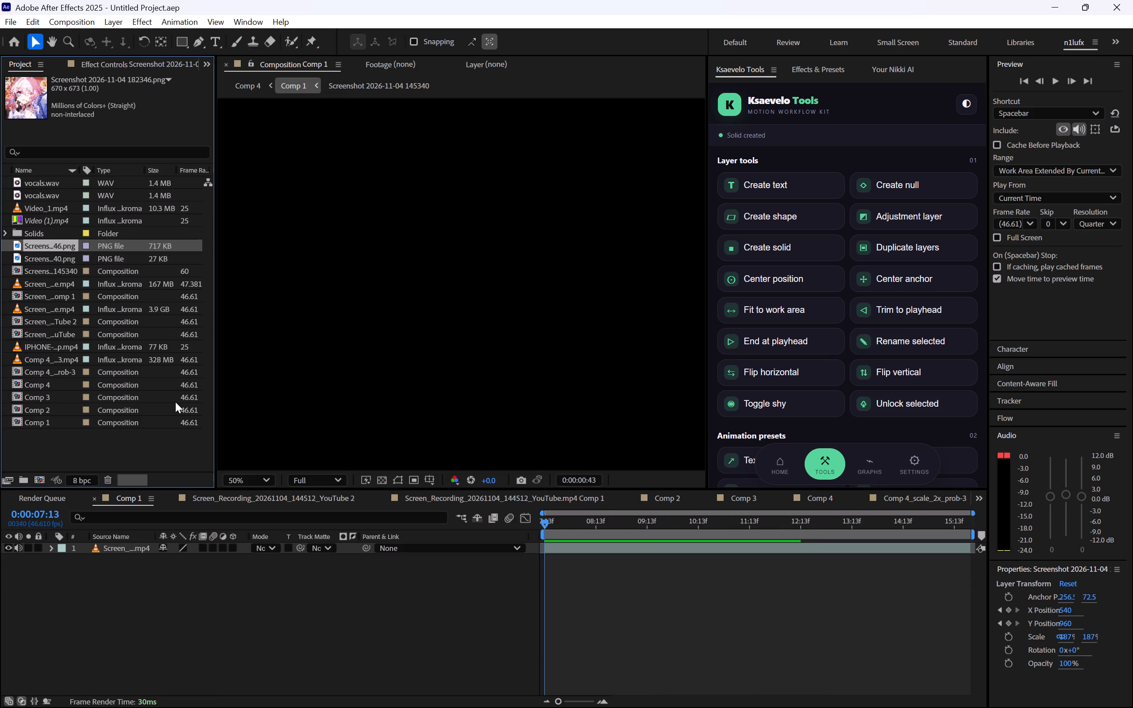
pyautogui.hotkey('alt', 'F4')
pyautogui.hotkey('alt', 'F4')
pyautogui.hotkey('alt', 'F4')
pyautogui.click(1118, 4)
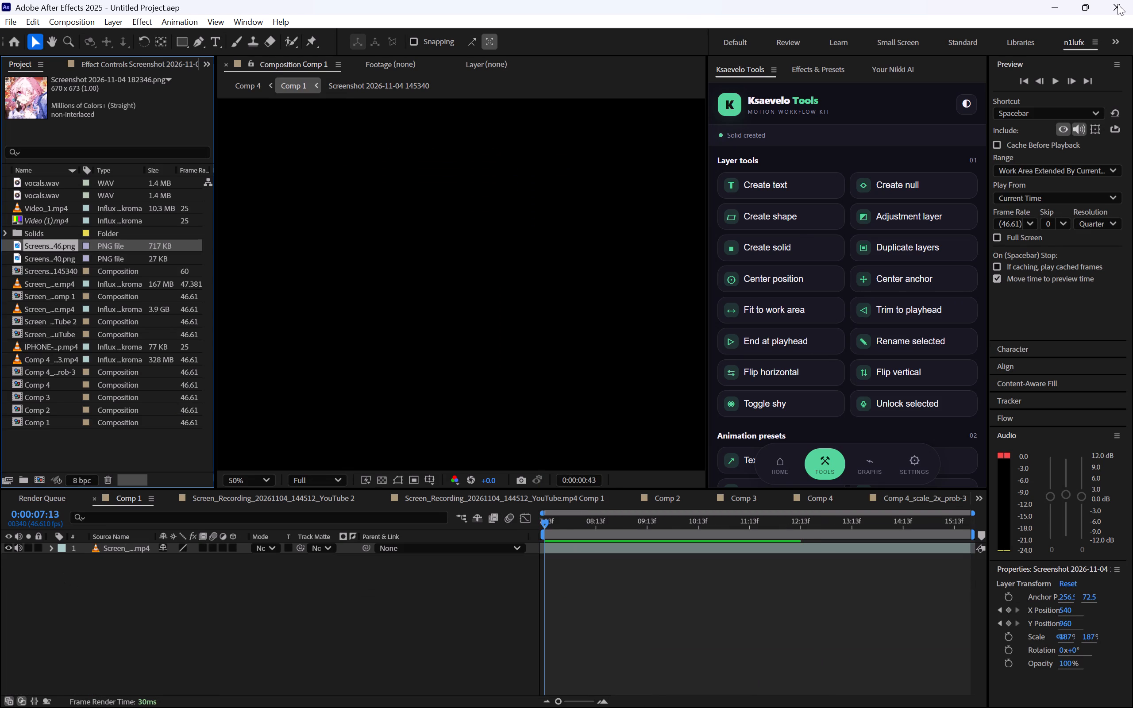
# Switch to Google Chrome and close its window.
pyautogui.hotkey('alt', 'Tab')
pyautogui.click(1118, 4)
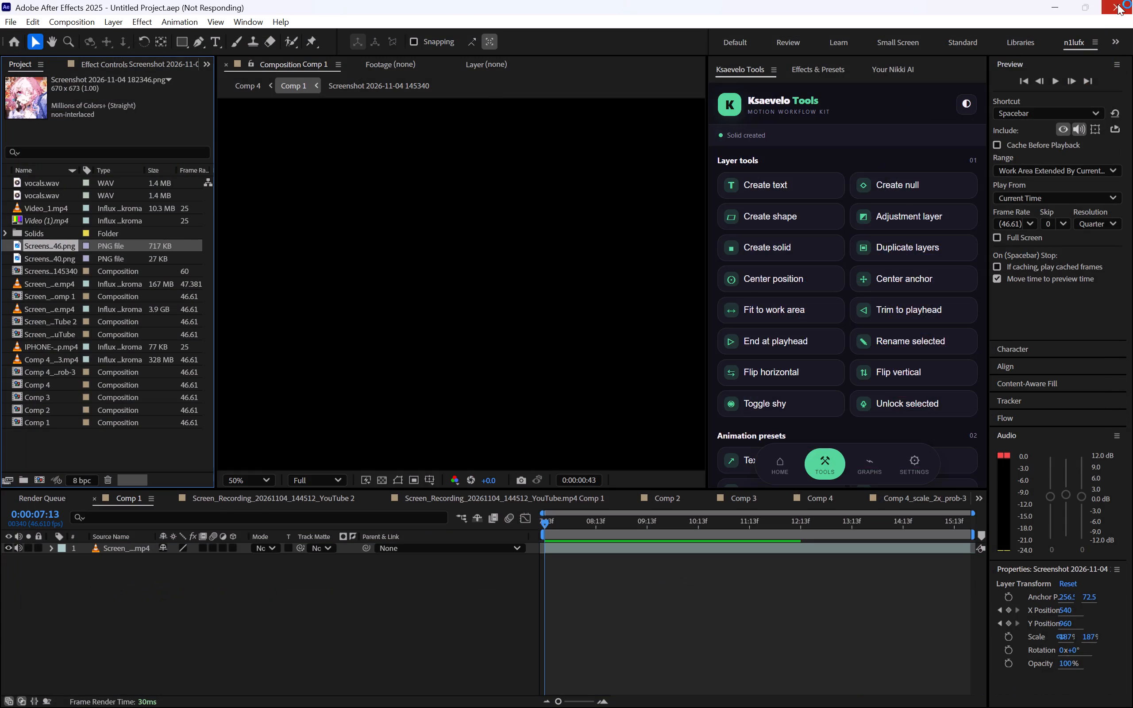